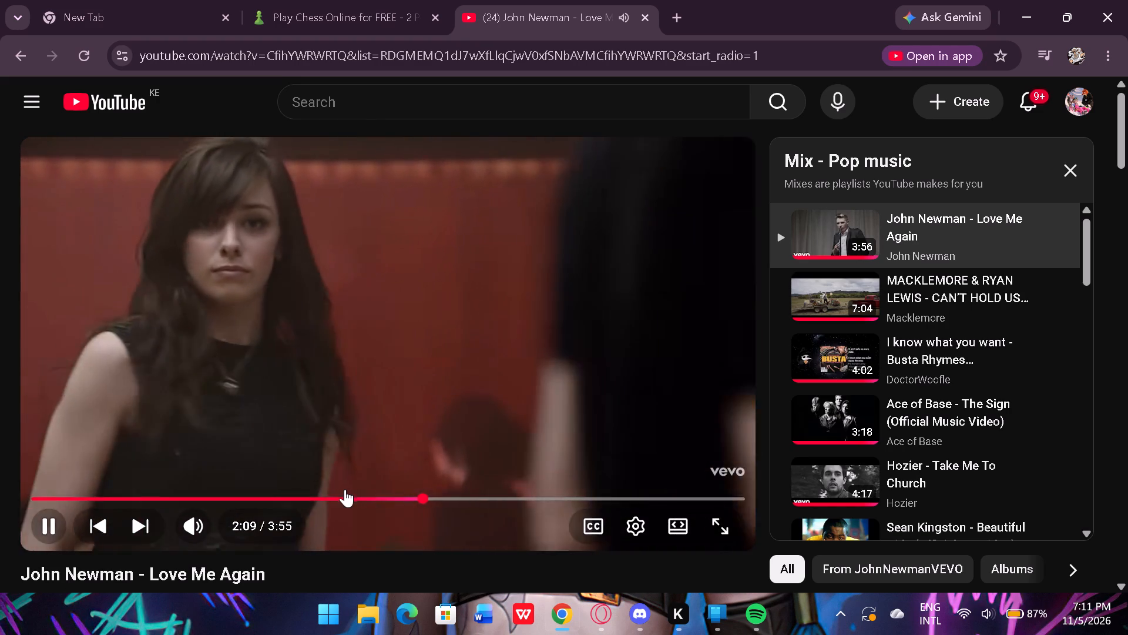
Restart the John Newman - Love Me Again video from the beginning.
drag(344, 492, 22, 395)
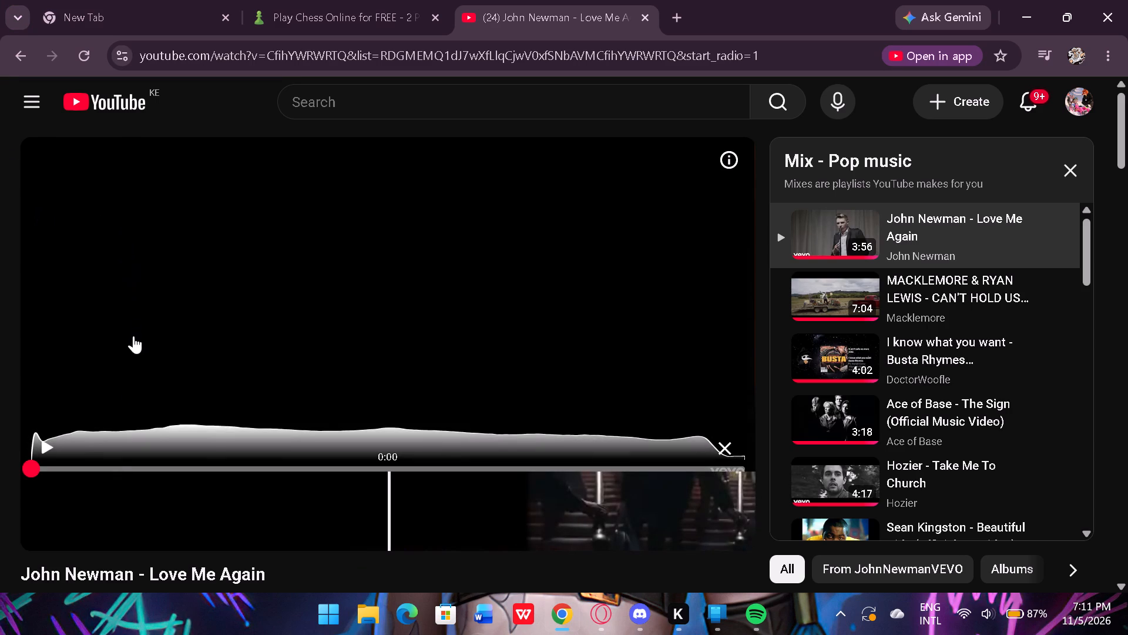
click(51, 450)
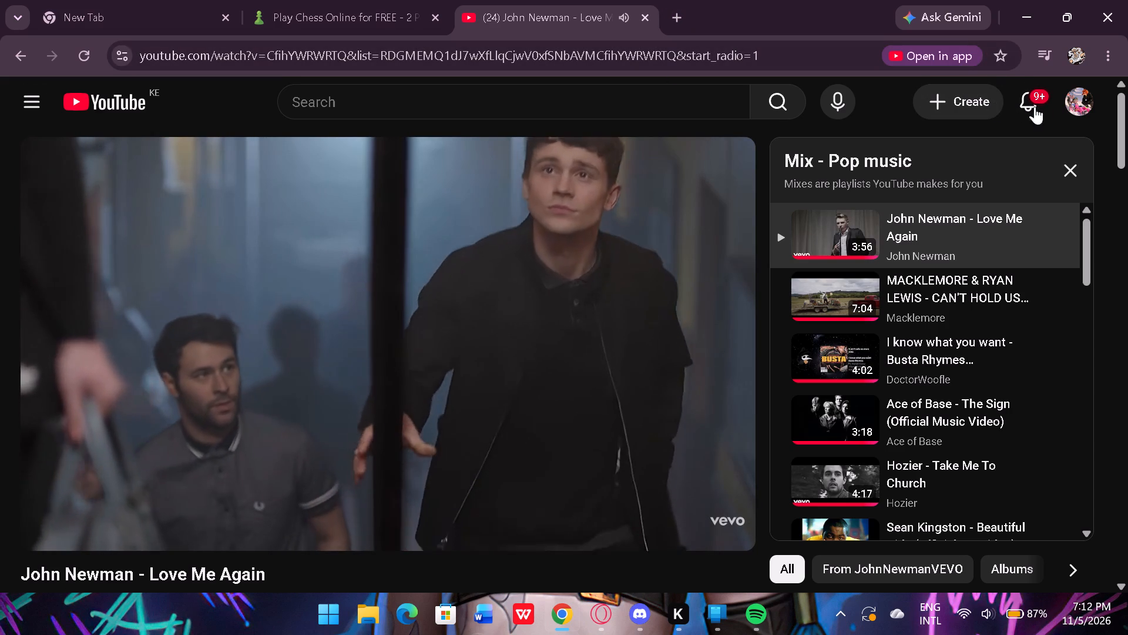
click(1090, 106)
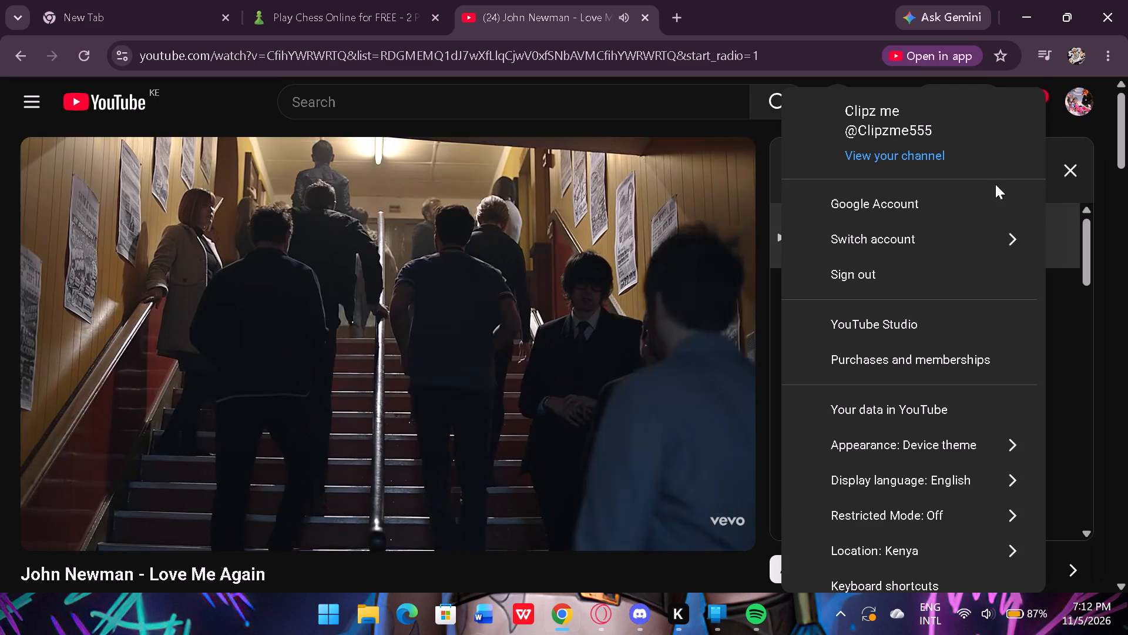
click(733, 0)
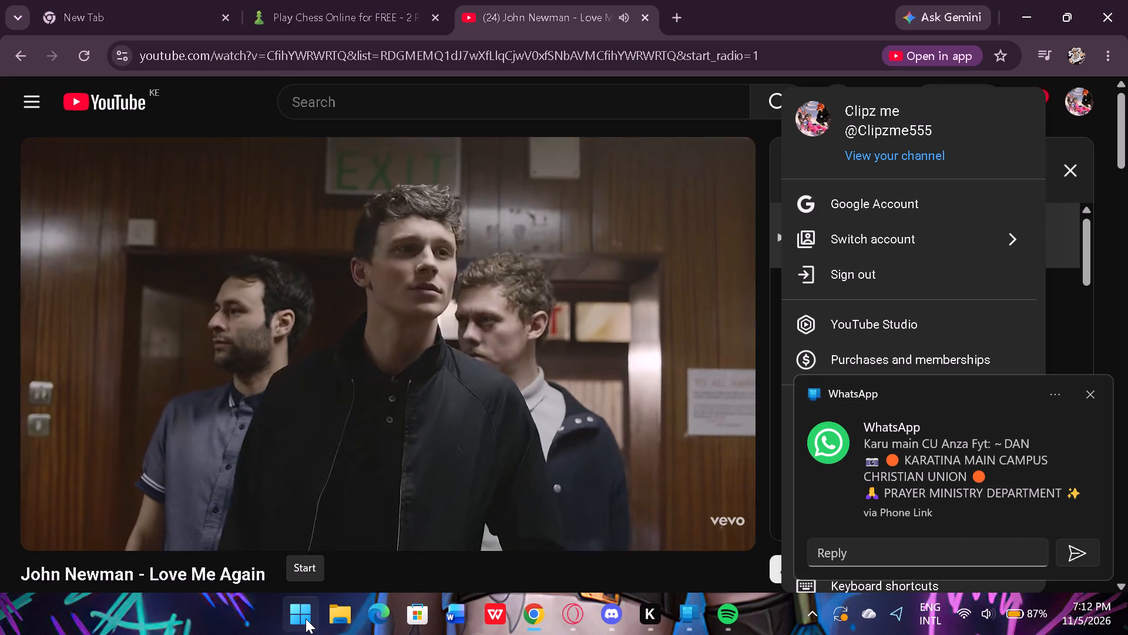
Search the computer for CapCut and launch the app.
click(305, 619)
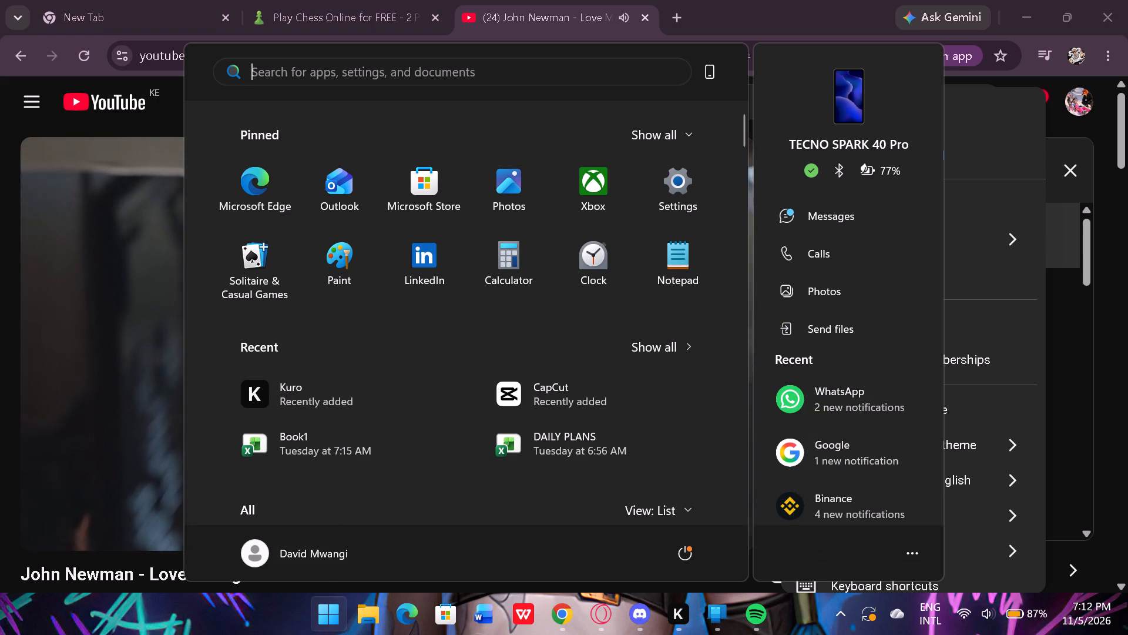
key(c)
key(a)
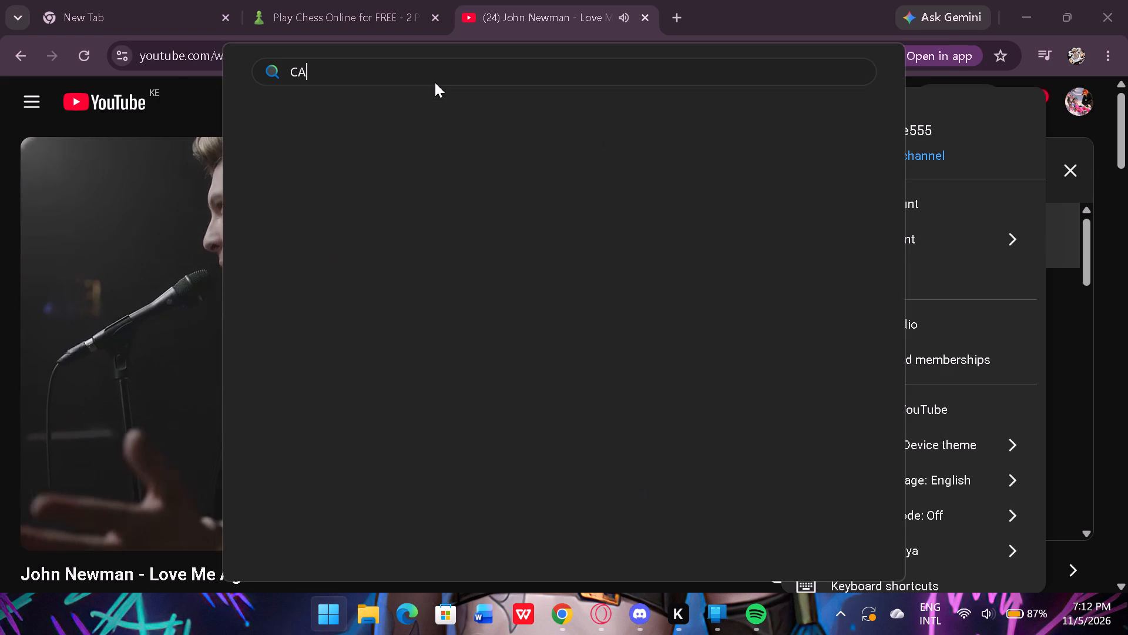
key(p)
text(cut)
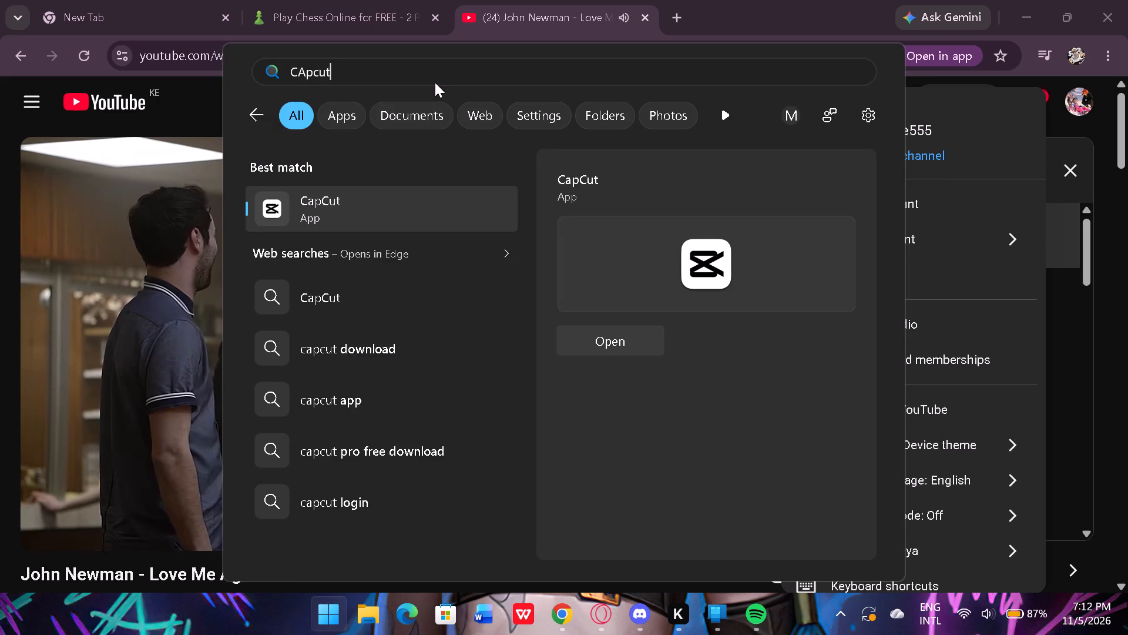
click(640, 352)
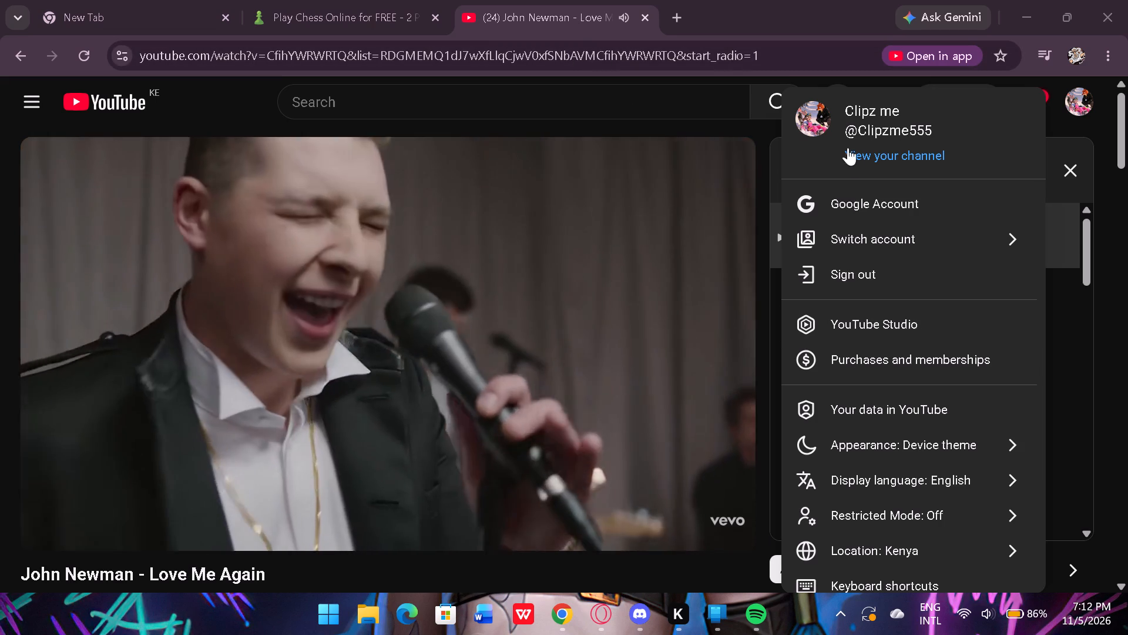
Close the YouTube account menu and dismiss the WhatsApp notification.
click(1060, 132)
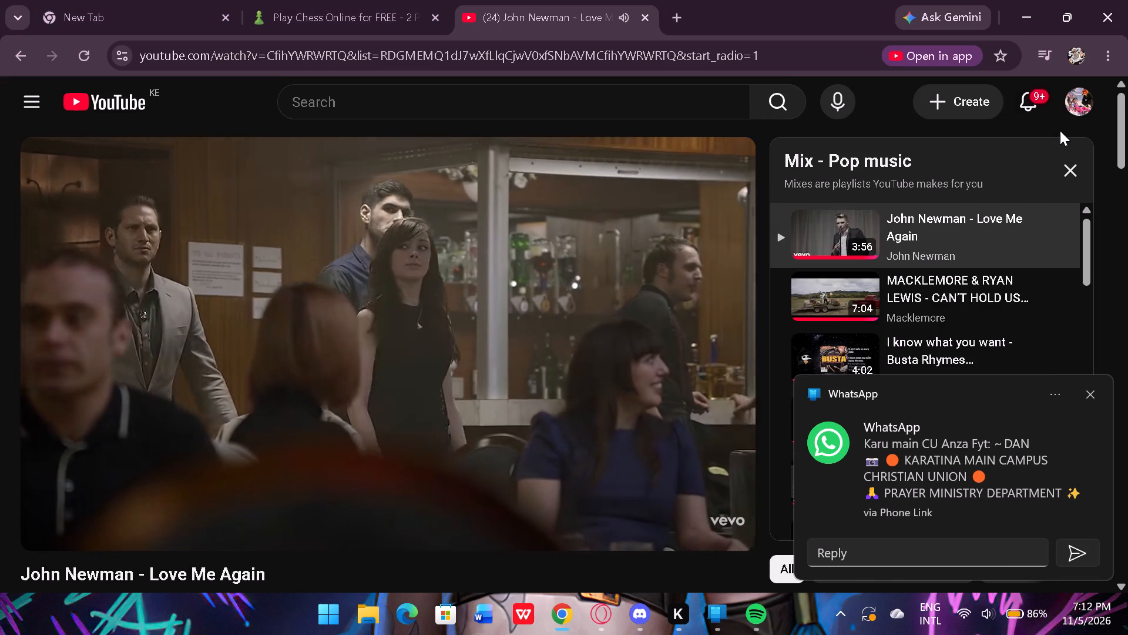
click(1093, 395)
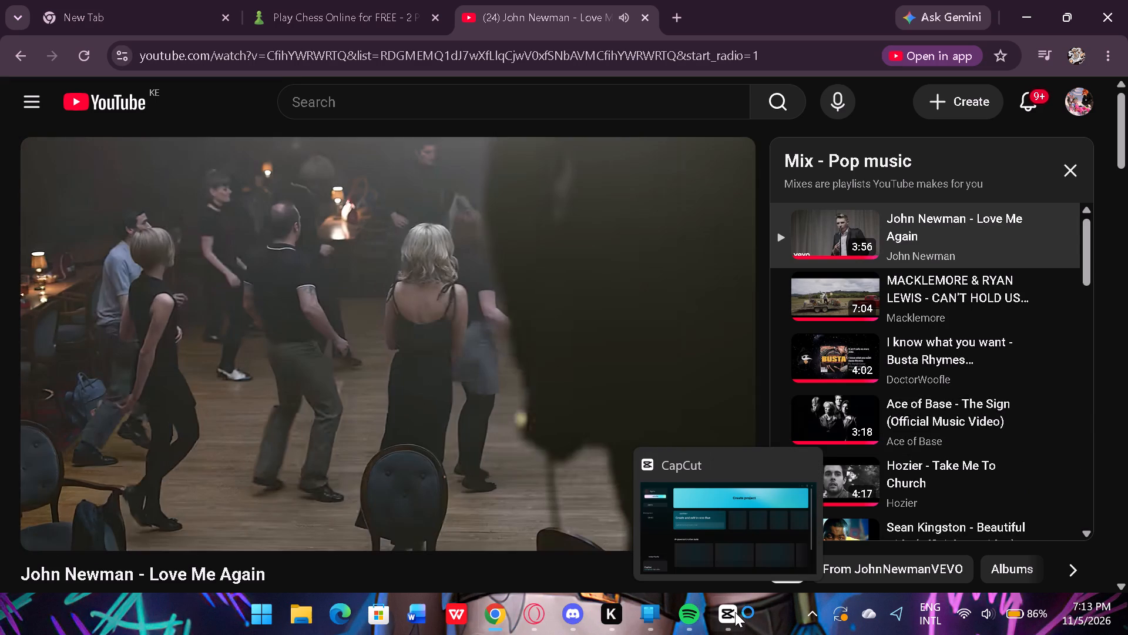
Switch to CapCut and close the Pro purchase offer.
click(734, 612)
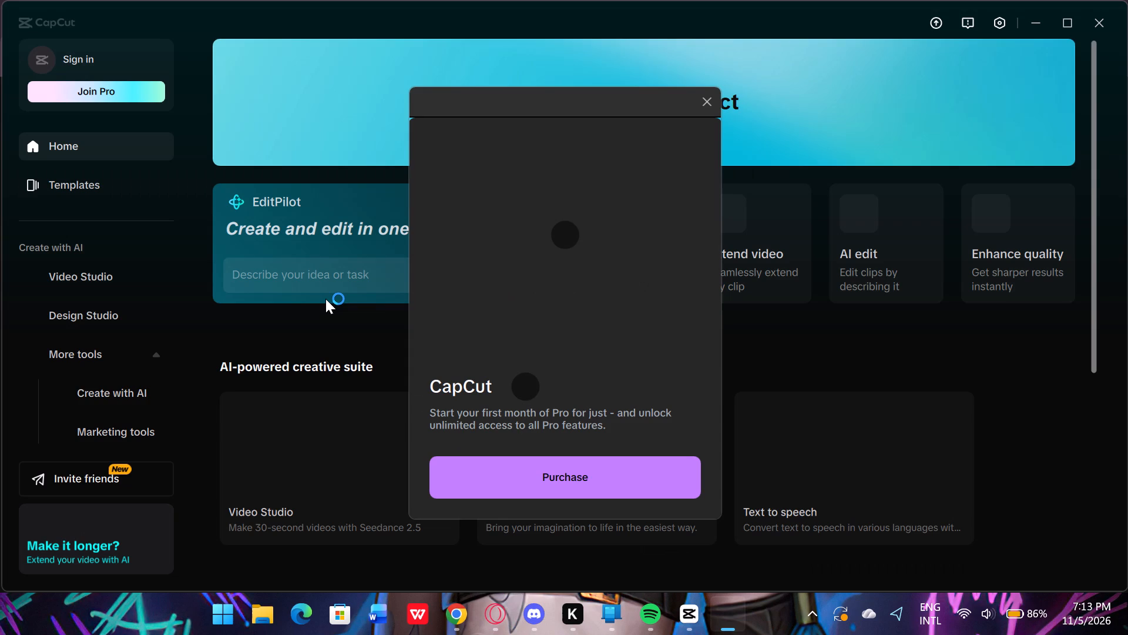
click(708, 105)
Create a new video project in CapCut.
click(689, 118)
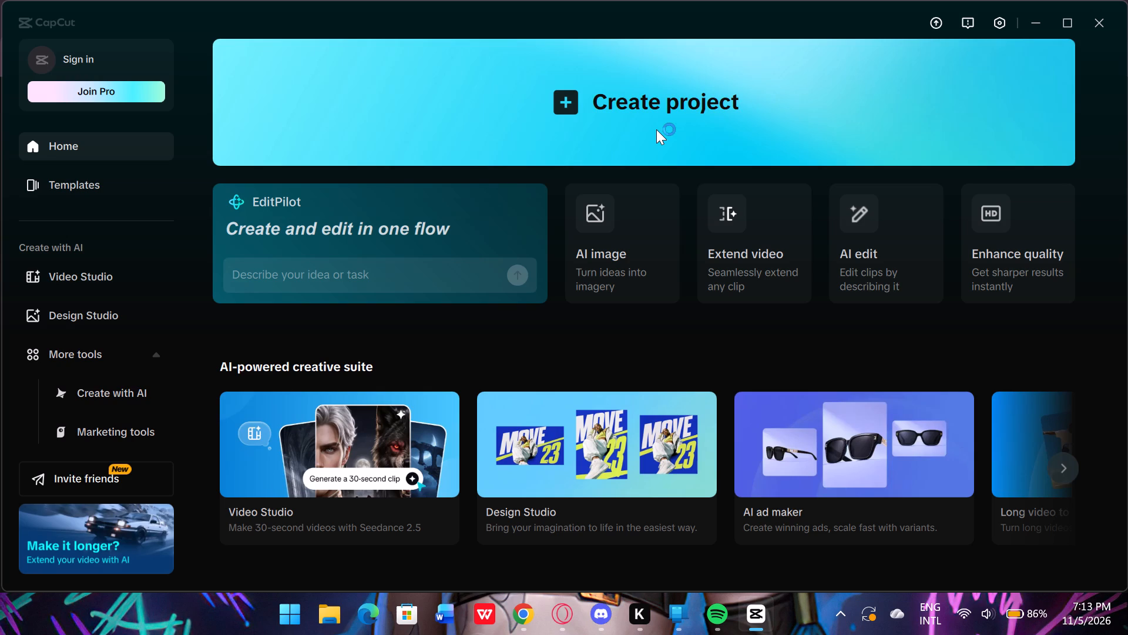
Switch to CapCut and create a new project.
click(548, 99)
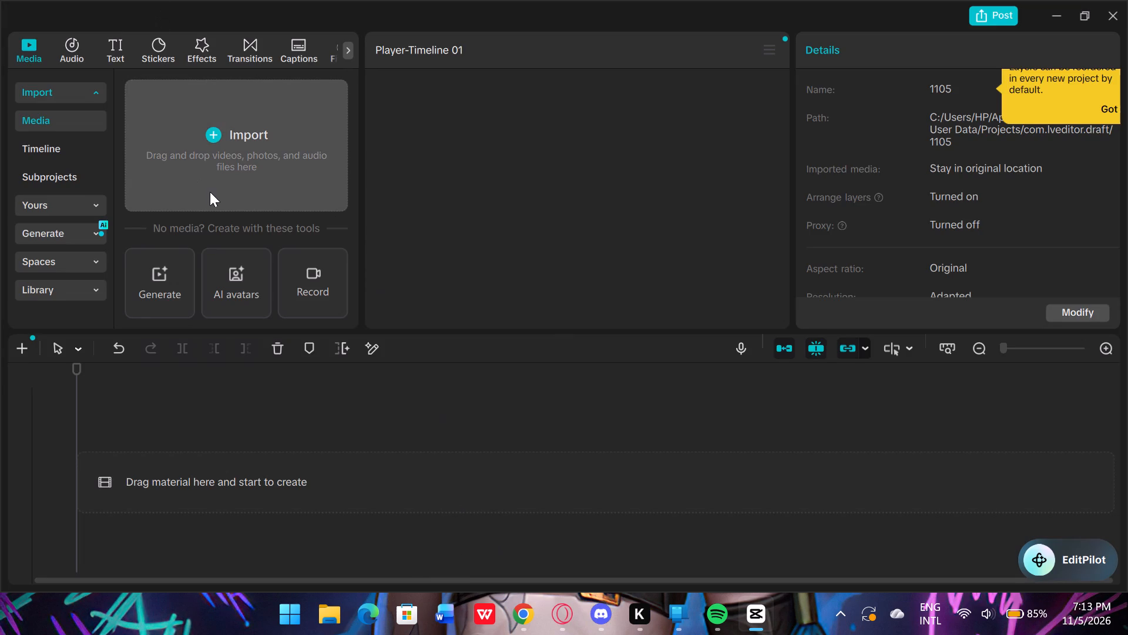
click(213, 189)
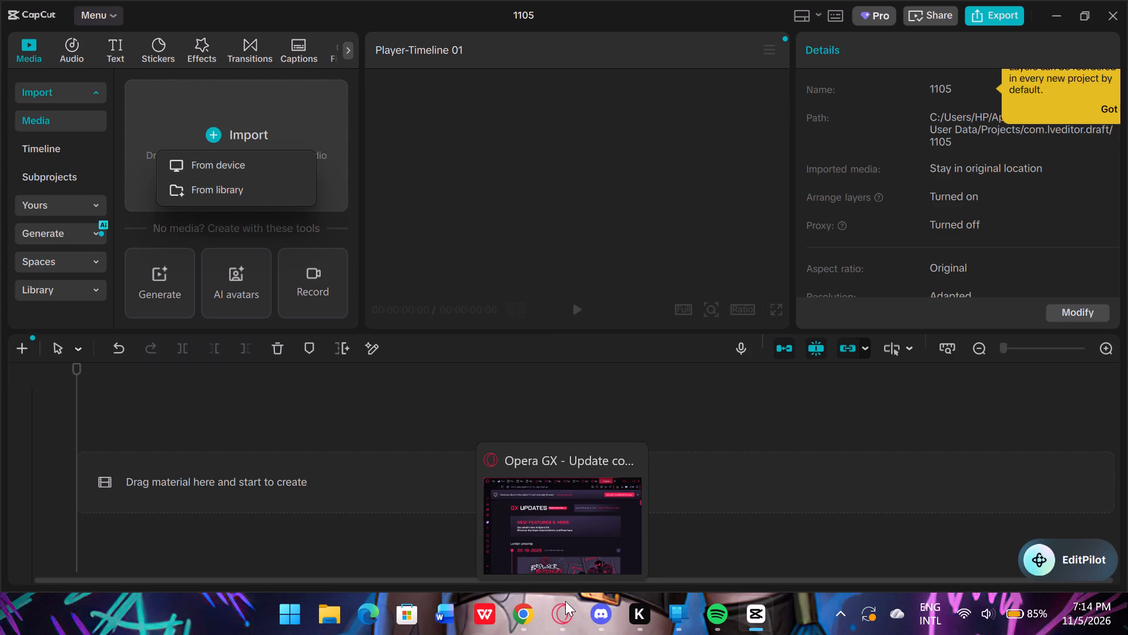
Close the background apps Opera GX, Discord, Phone Link and Spotify.
click(622, 467)
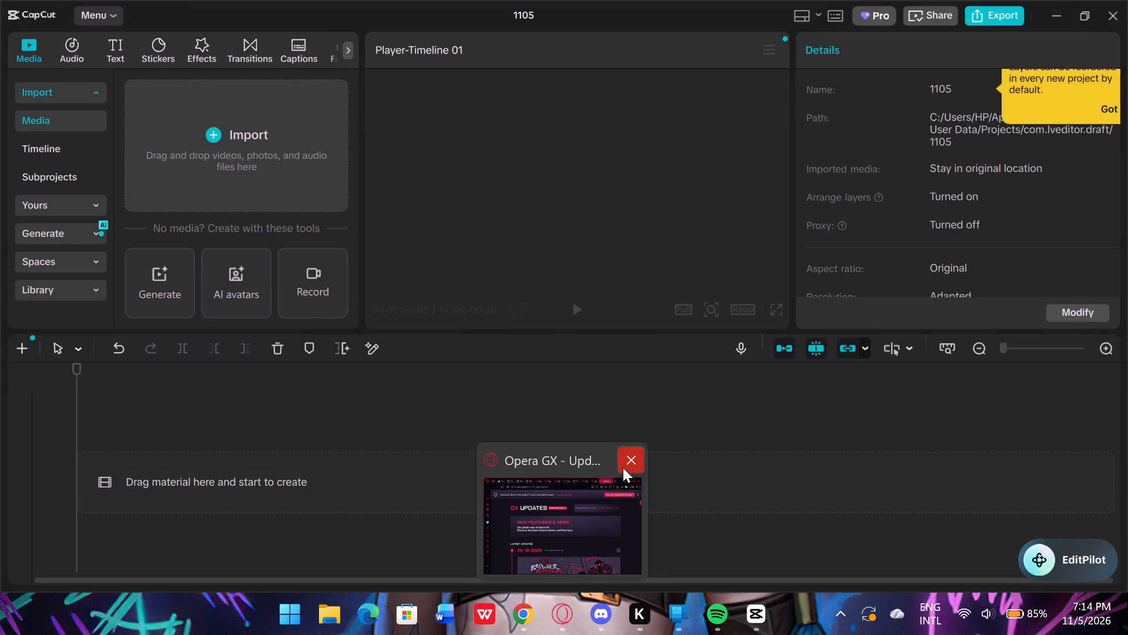
click(571, 383)
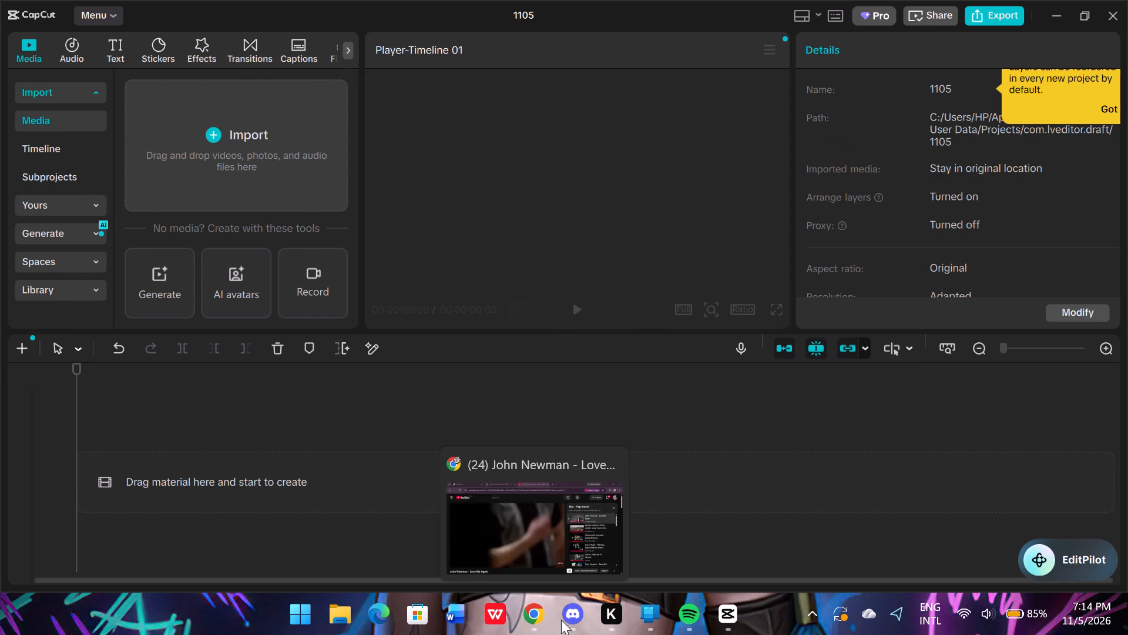
click(623, 467)
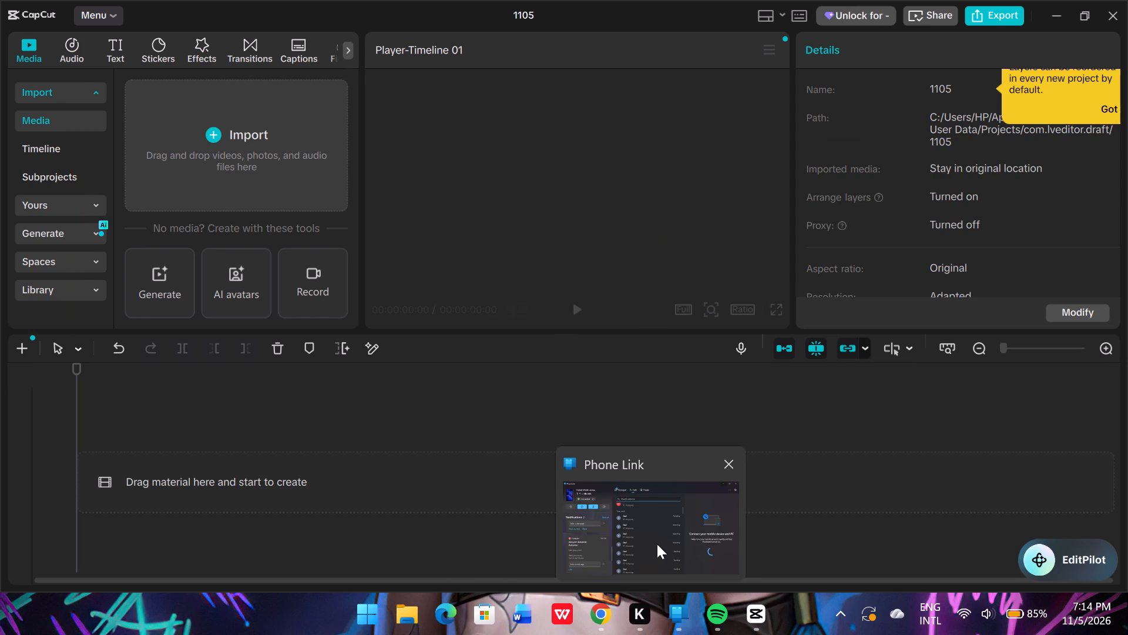
click(721, 466)
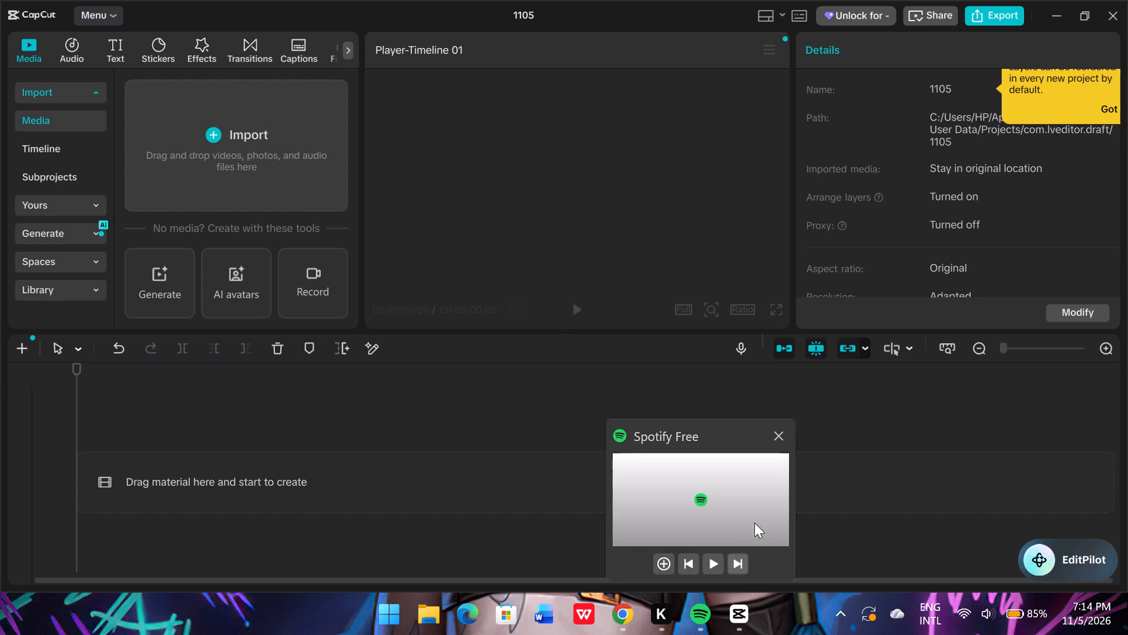
click(780, 435)
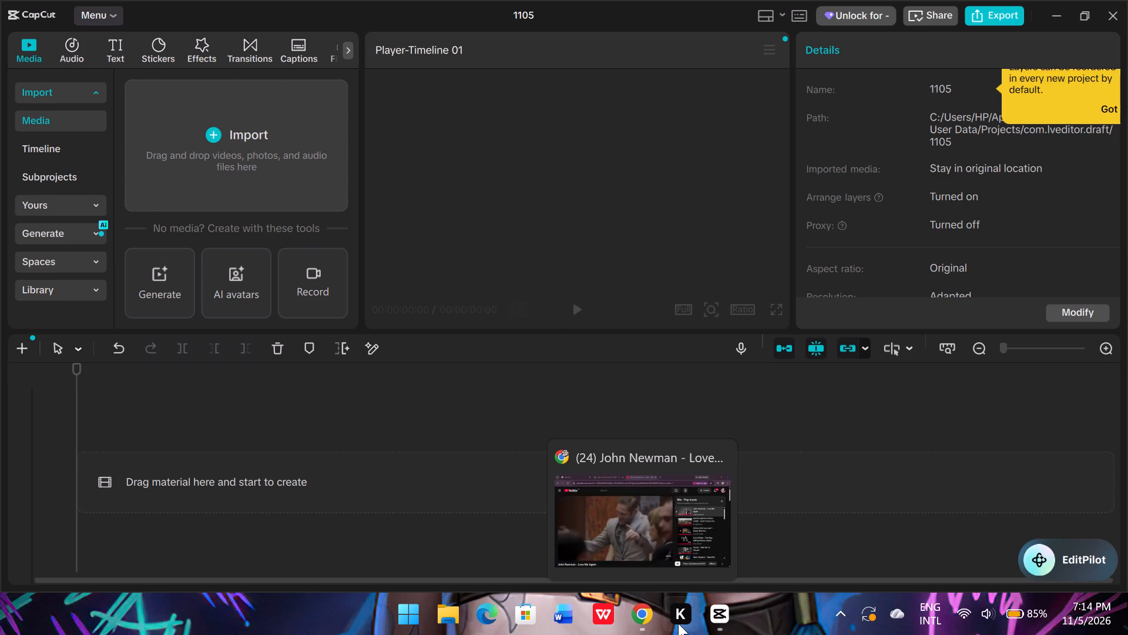
click(200, 120)
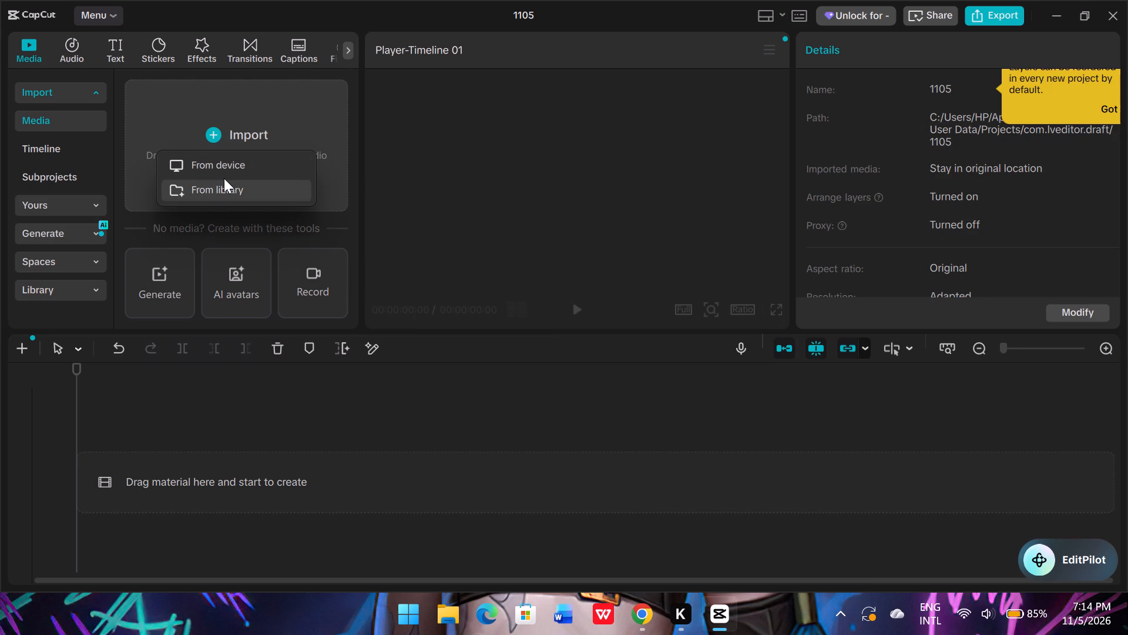
click(224, 168)
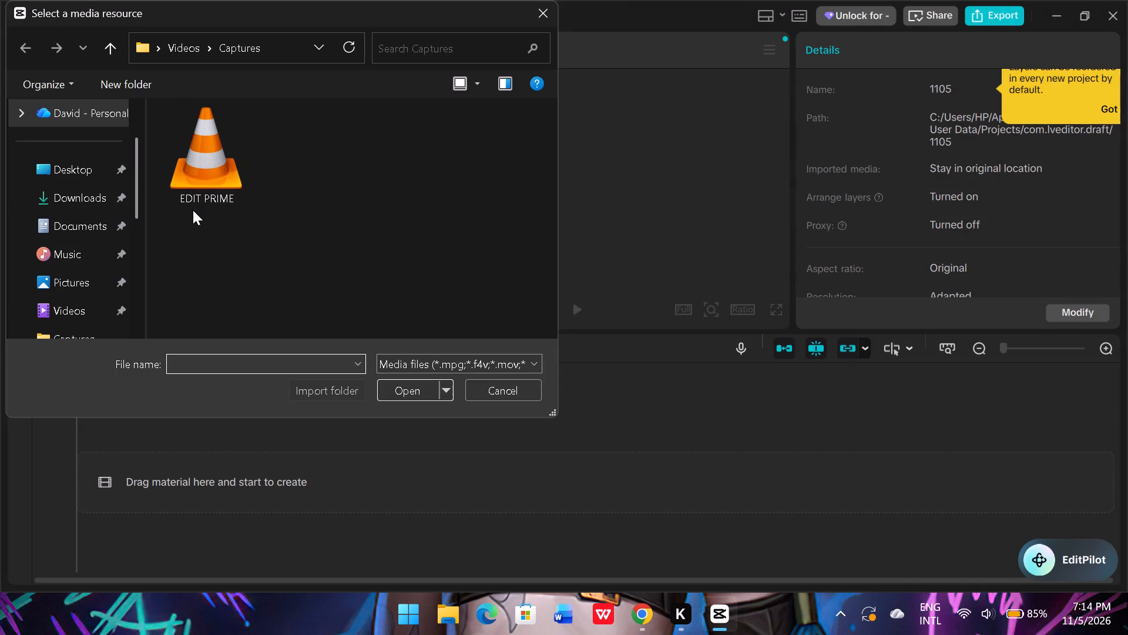
scroll(189, 205, down, 1)
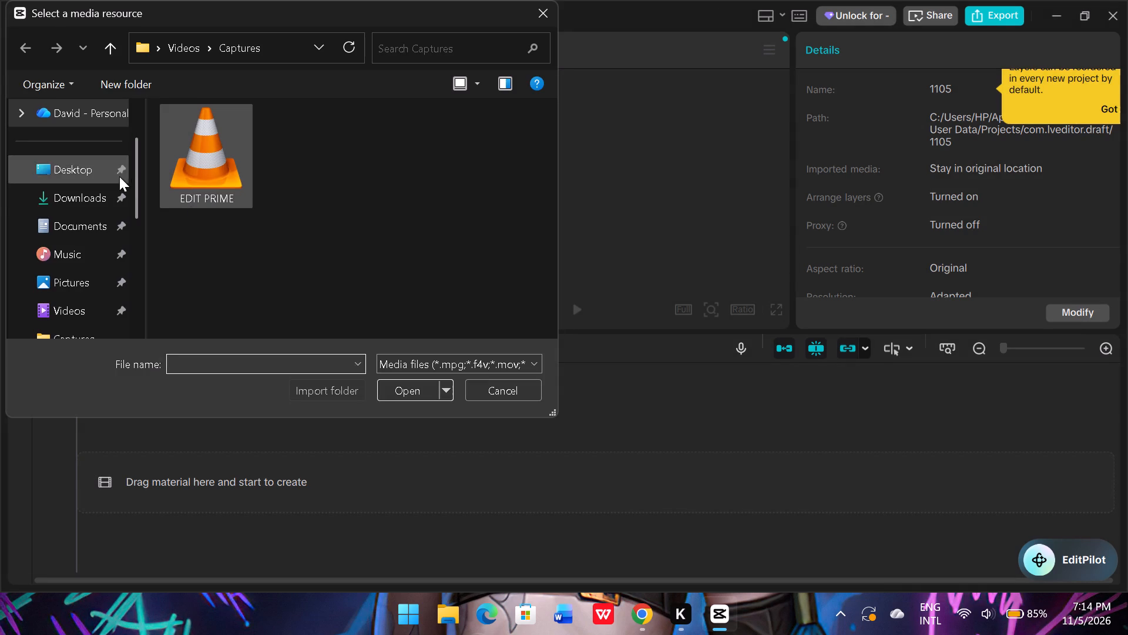
click(94, 191)
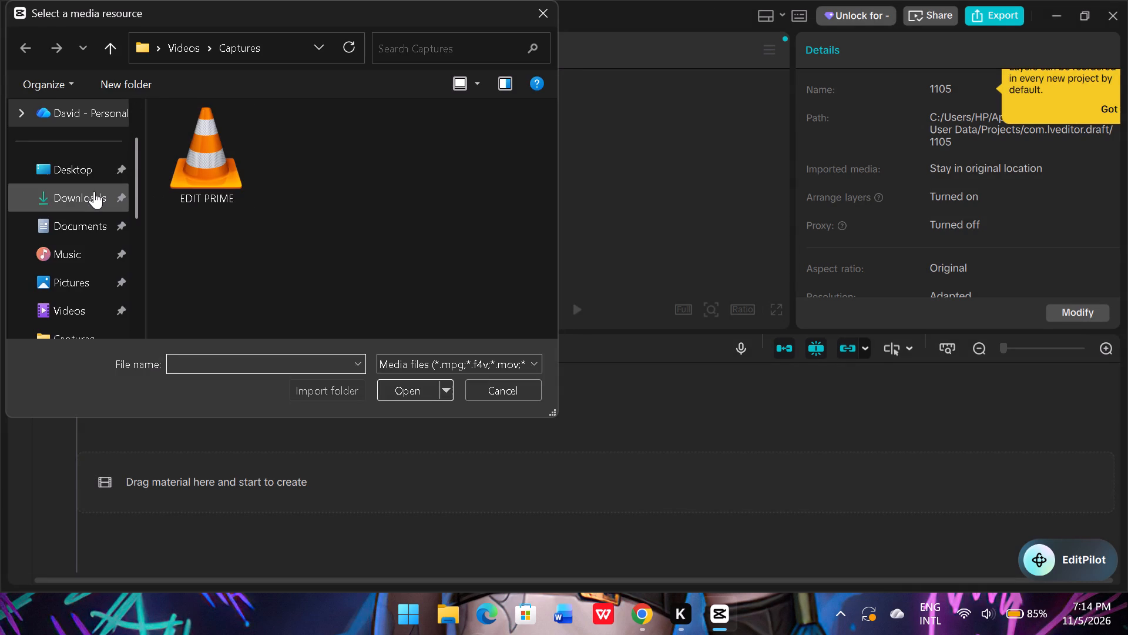
click(94, 191)
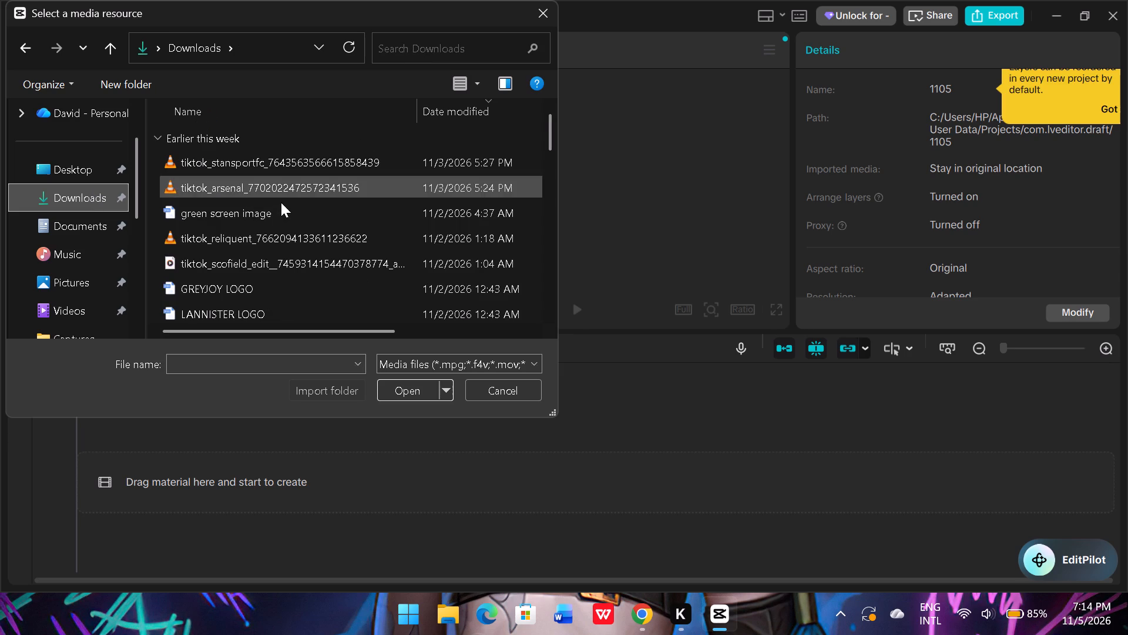
click(291, 166)
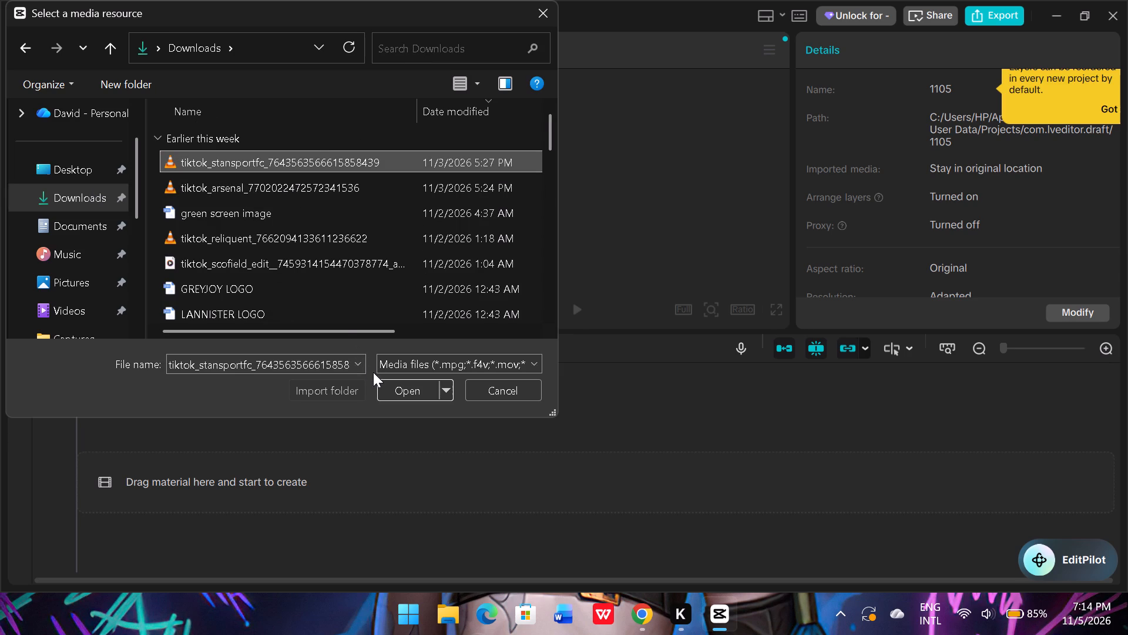
click(388, 394)
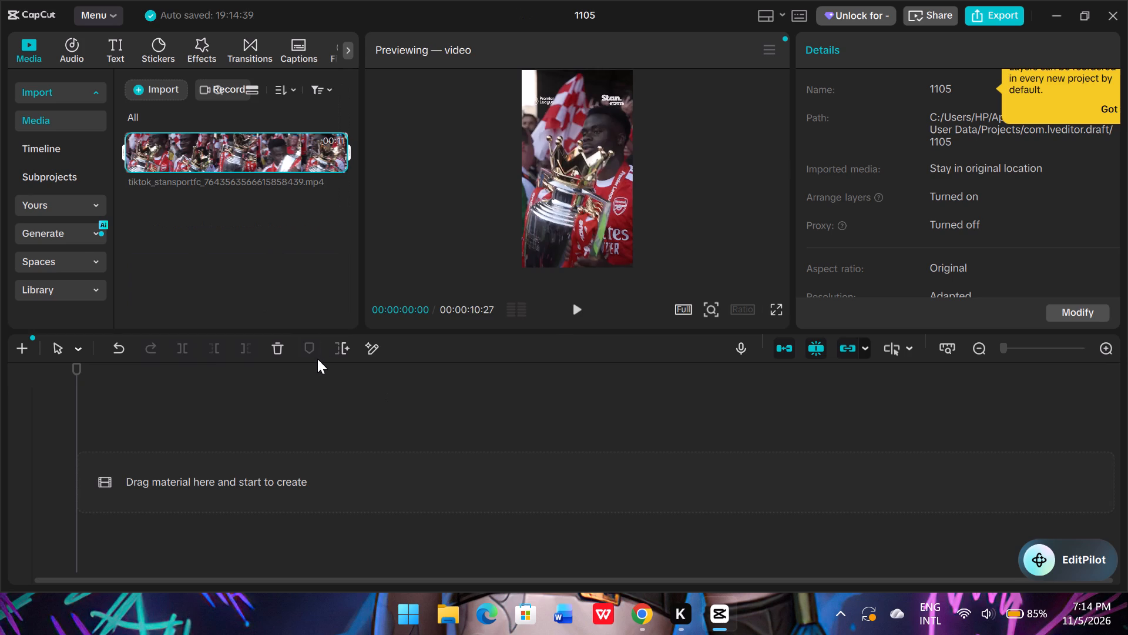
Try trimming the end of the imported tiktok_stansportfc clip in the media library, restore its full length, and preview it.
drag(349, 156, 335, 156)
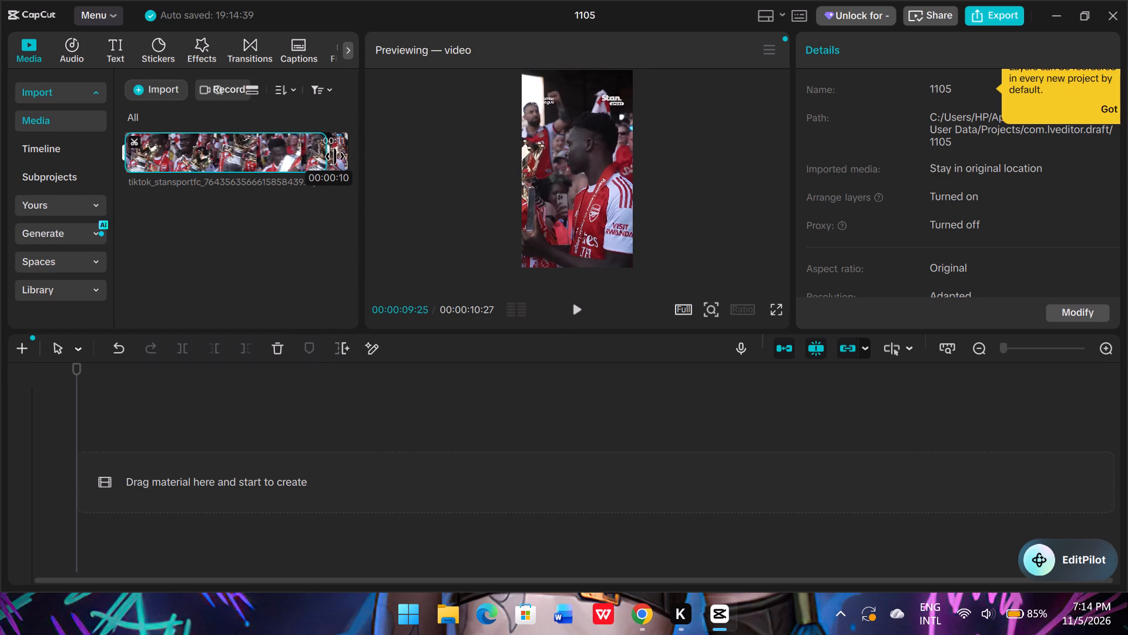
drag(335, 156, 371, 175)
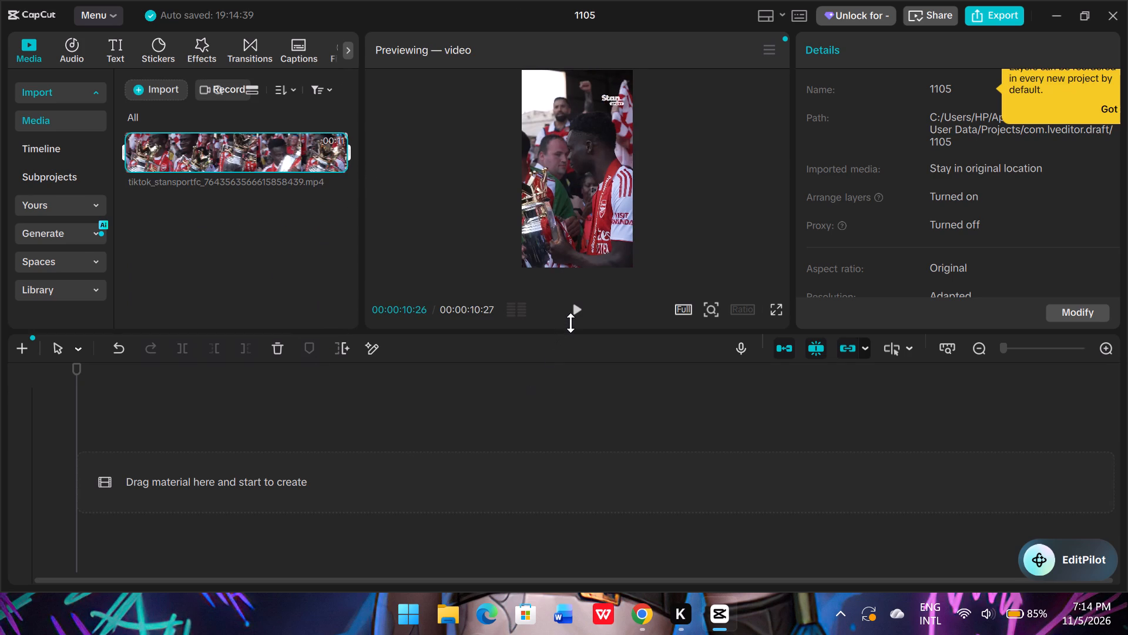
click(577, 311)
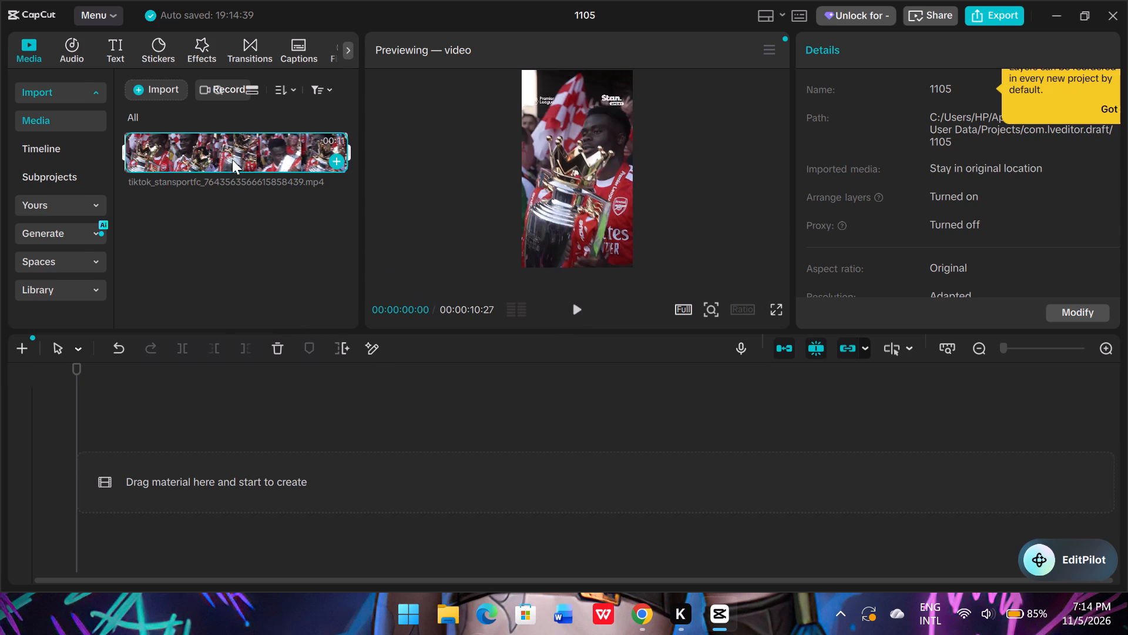
Place the tiktok_stansportfc clip at the start of the timeline with its track muted, and play it through.
drag(232, 159, 172, 457)
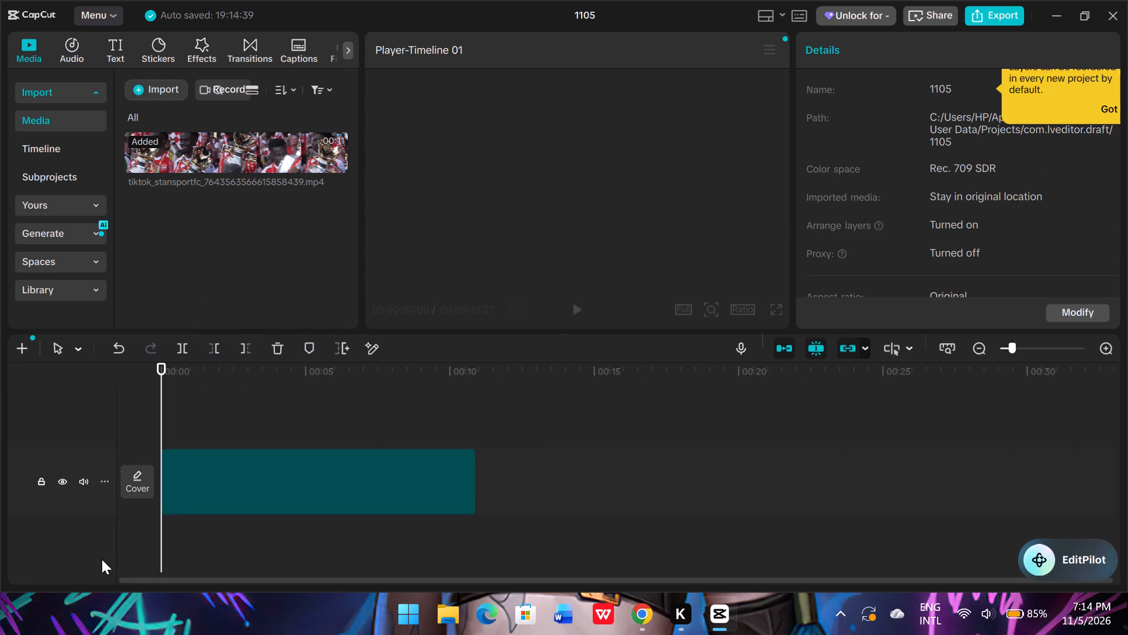
click(85, 477)
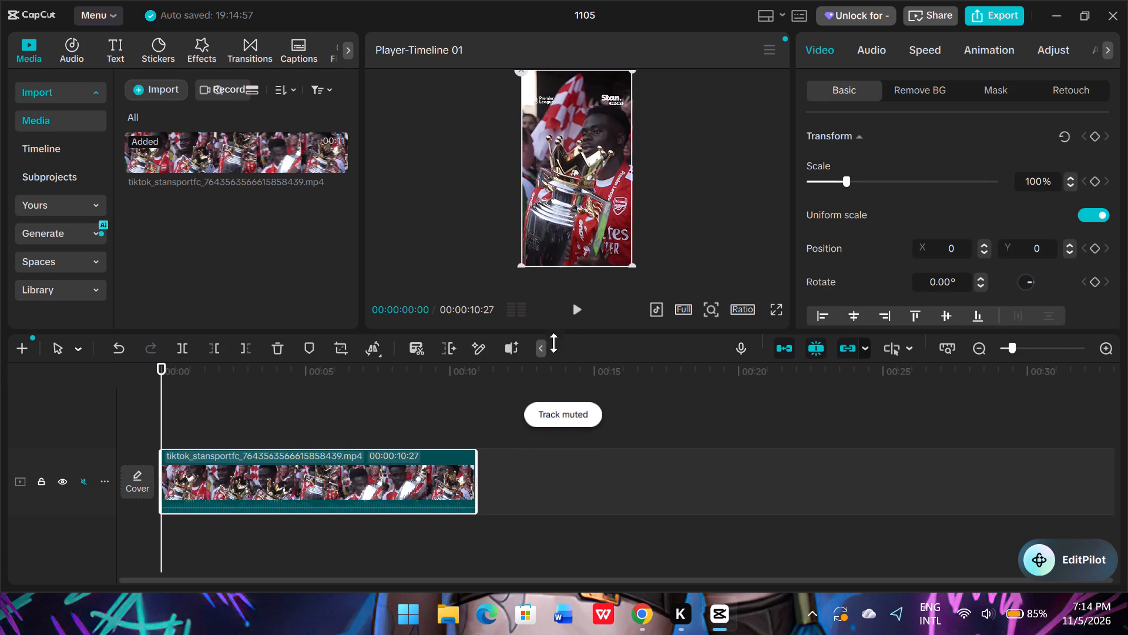
click(576, 309)
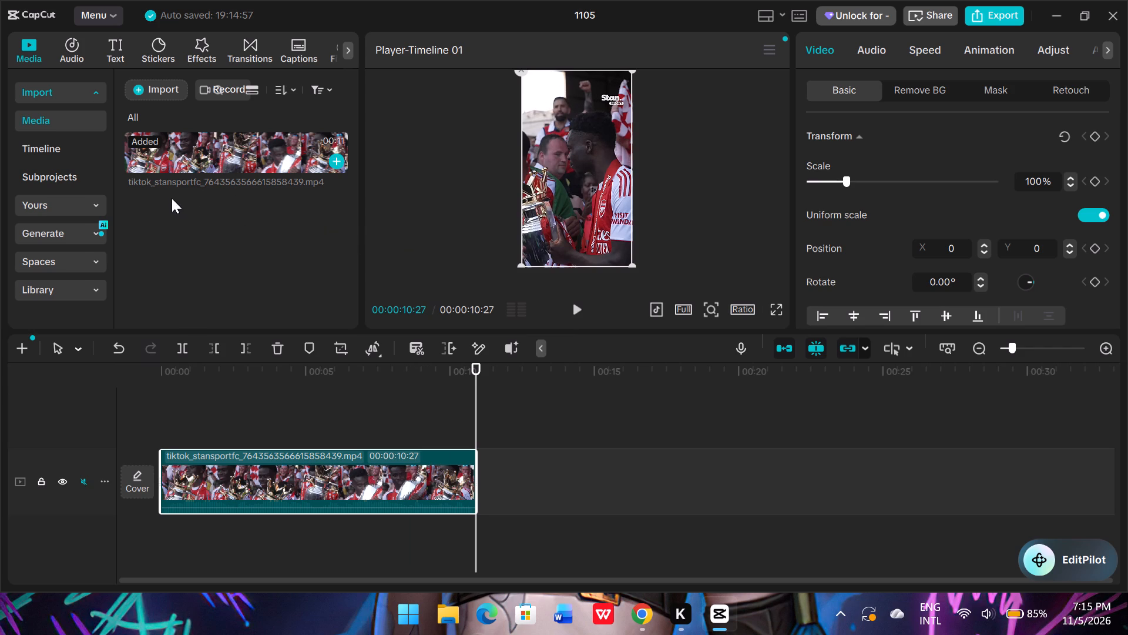
click(161, 89)
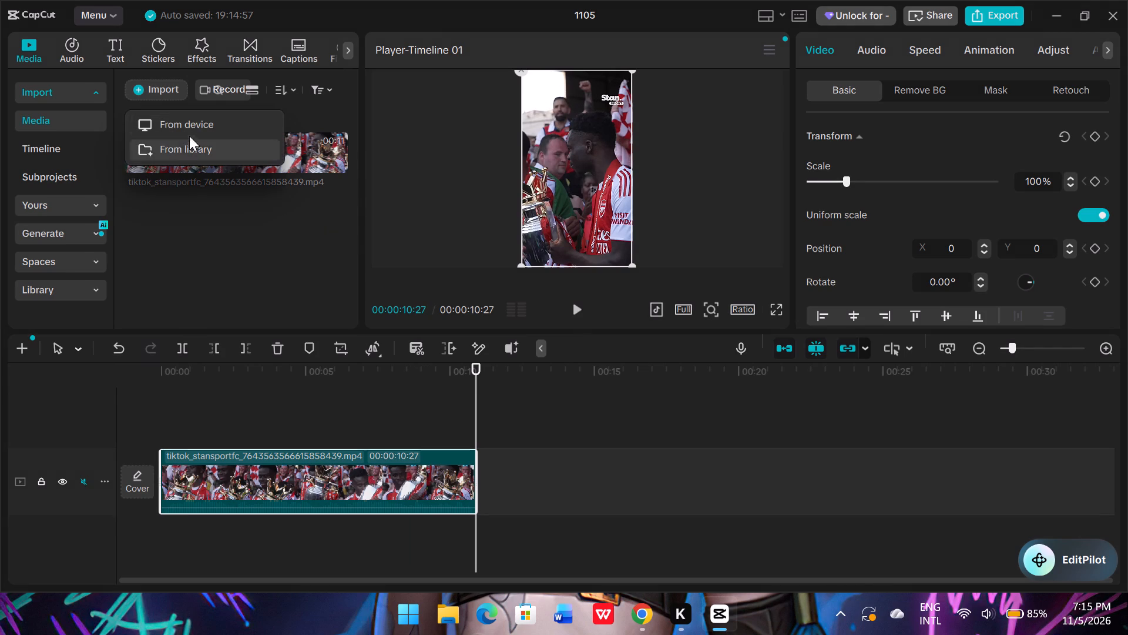
click(195, 124)
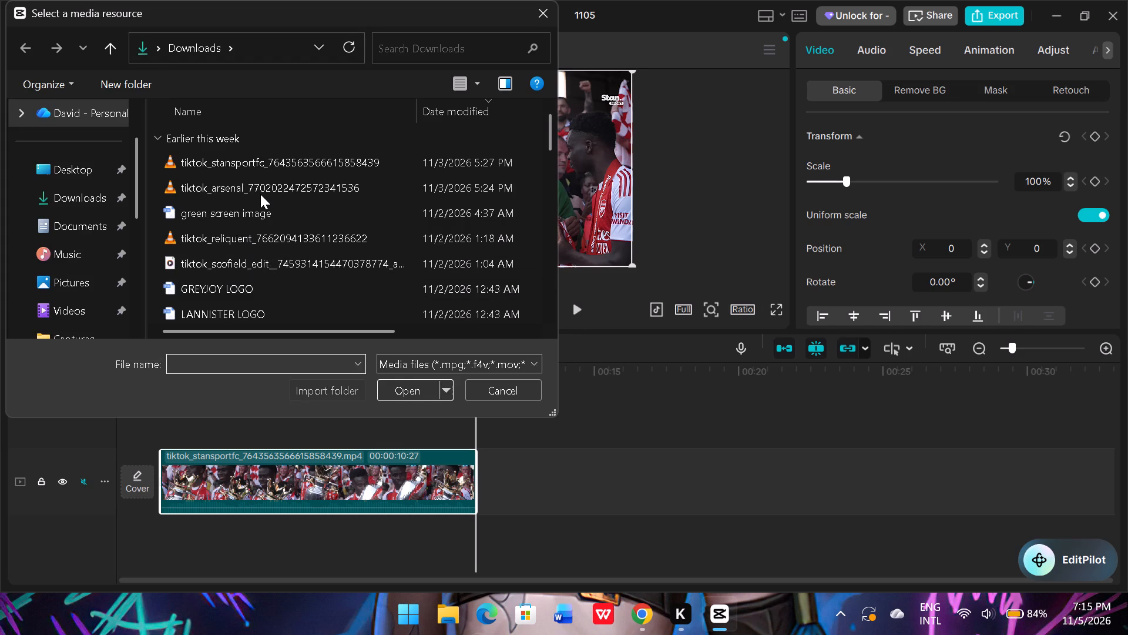
click(260, 193)
click(402, 388)
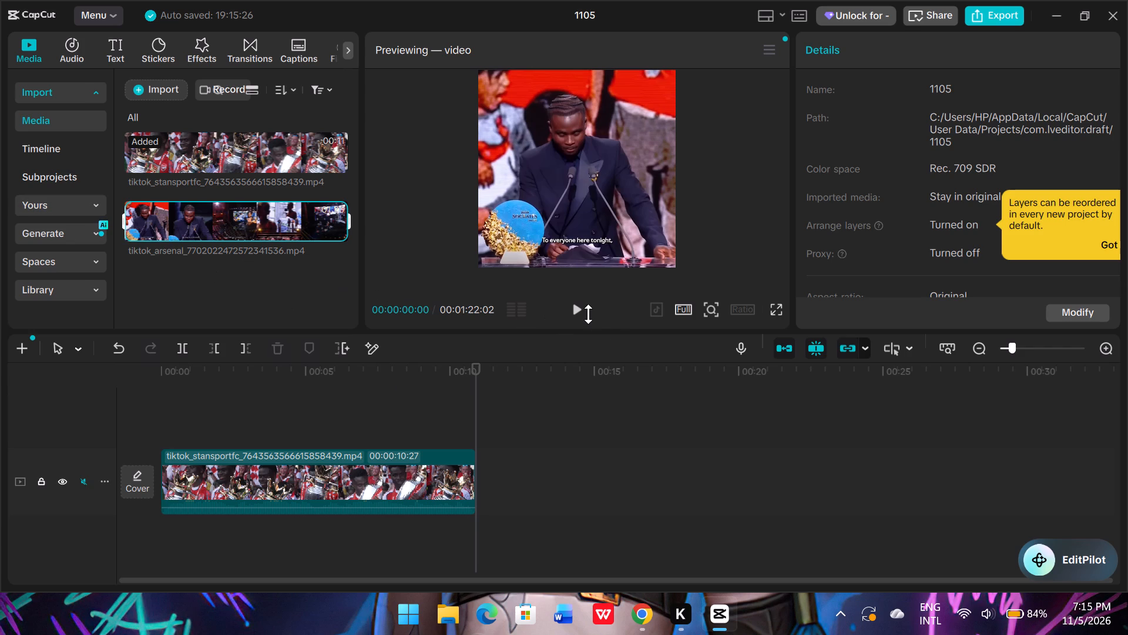
Place the tiktok_arsenal clip on a muted track above the first clip, starting near the 10-second mark, and play it.
drag(271, 228, 440, 422)
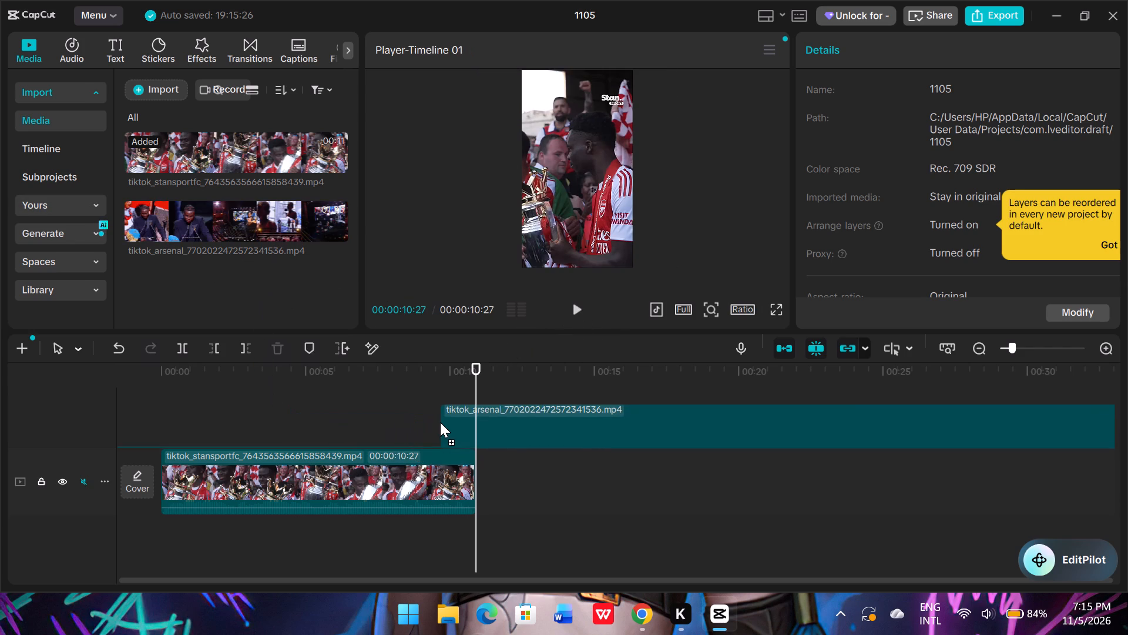
drag(440, 422, 443, 419)
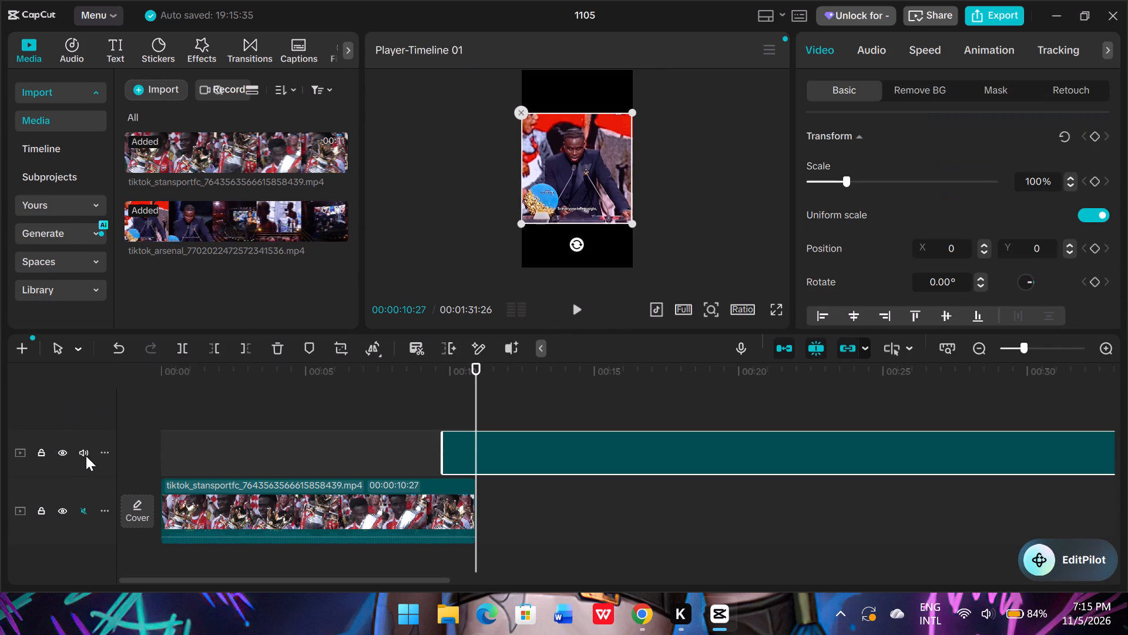
click(83, 453)
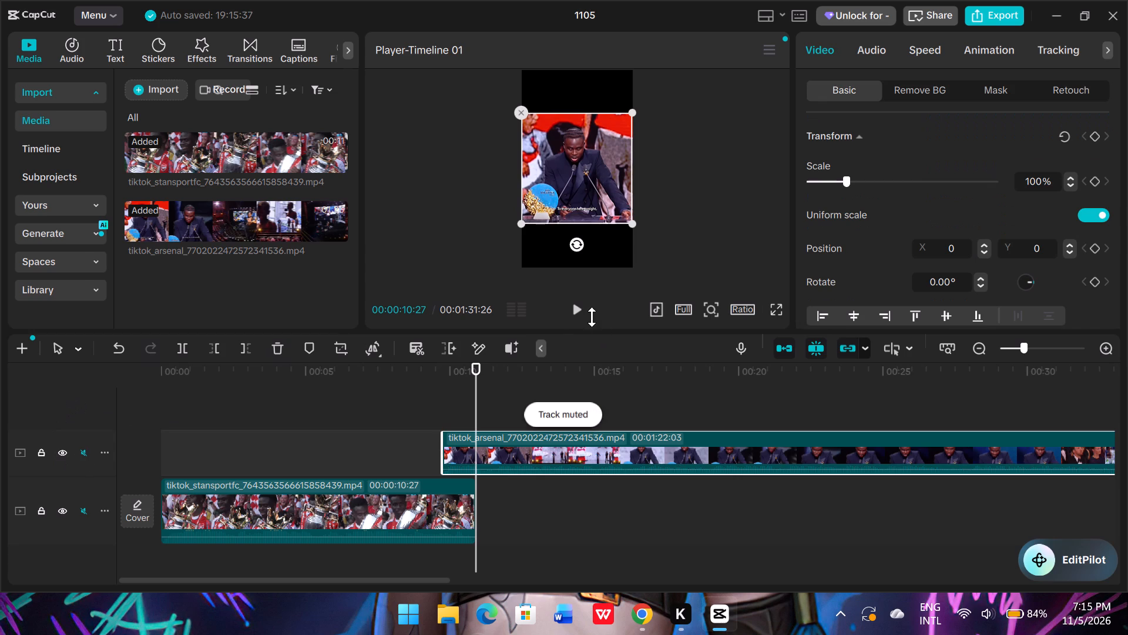
click(582, 312)
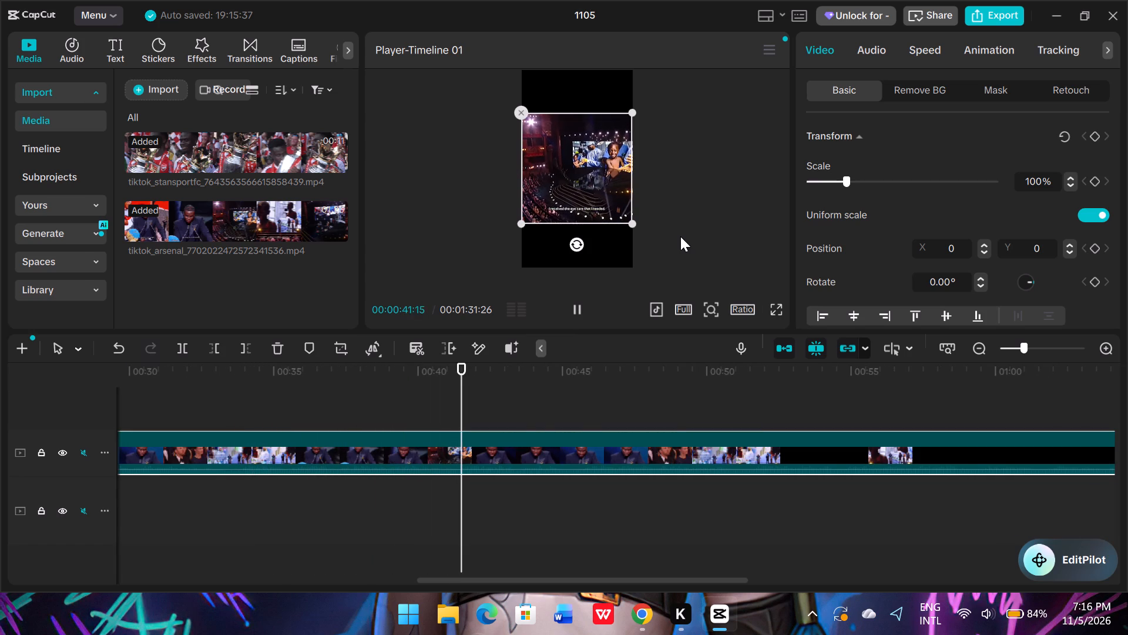
In Chrome, play Ace of Base - The Sign from the Pop music mix, skipping the ad, and return to CapCut.
click(644, 617)
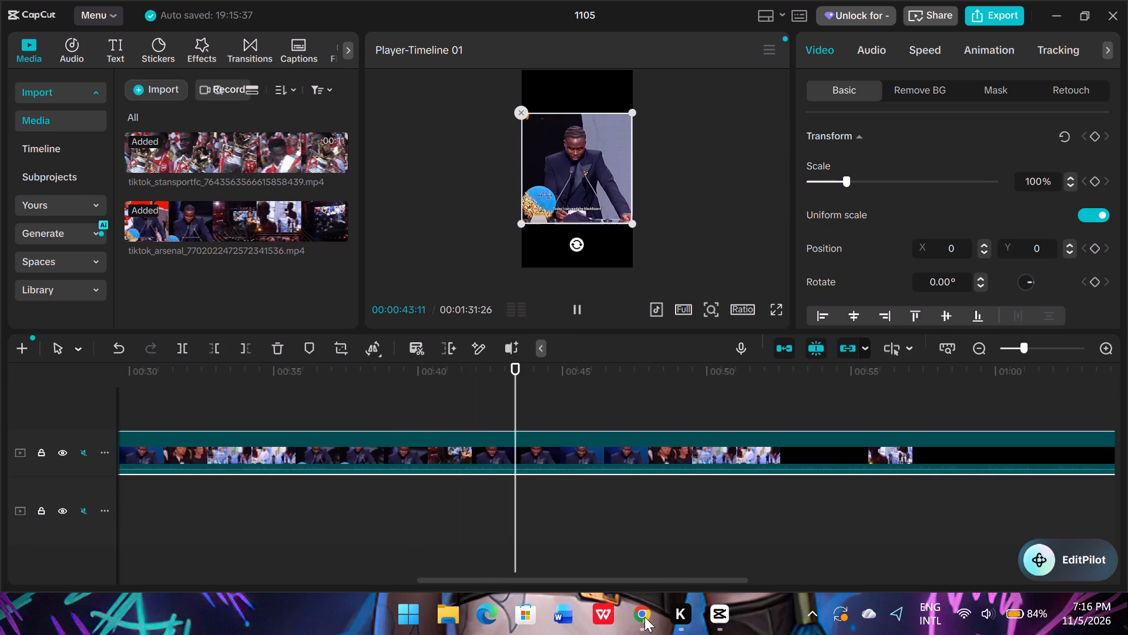
click(696, 470)
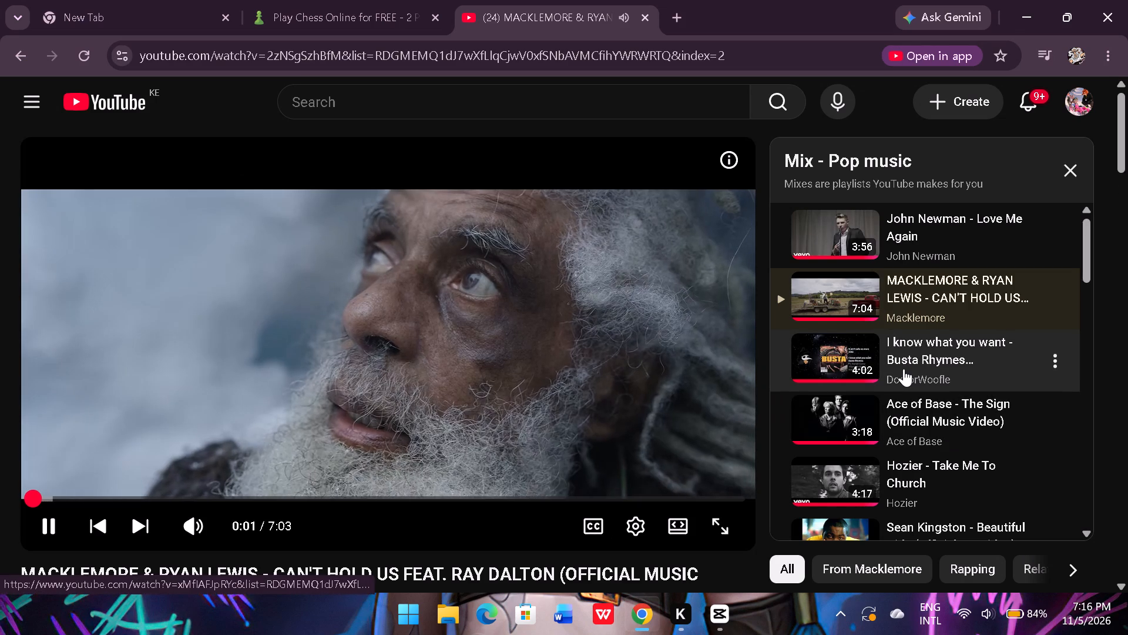
scroll(904, 369, down, 1)
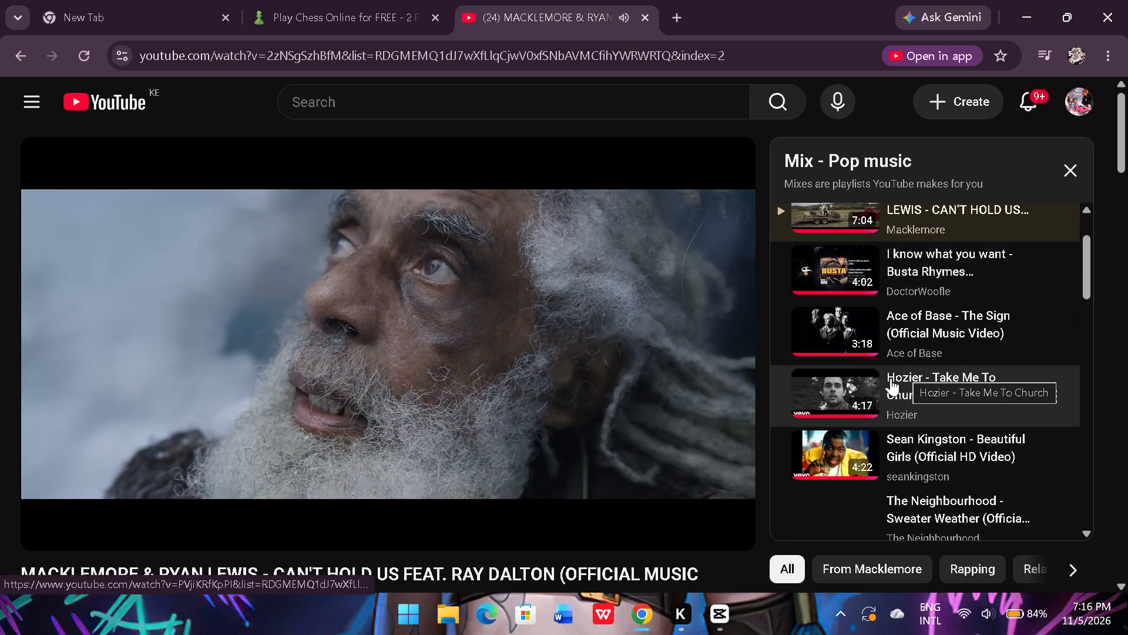
click(885, 322)
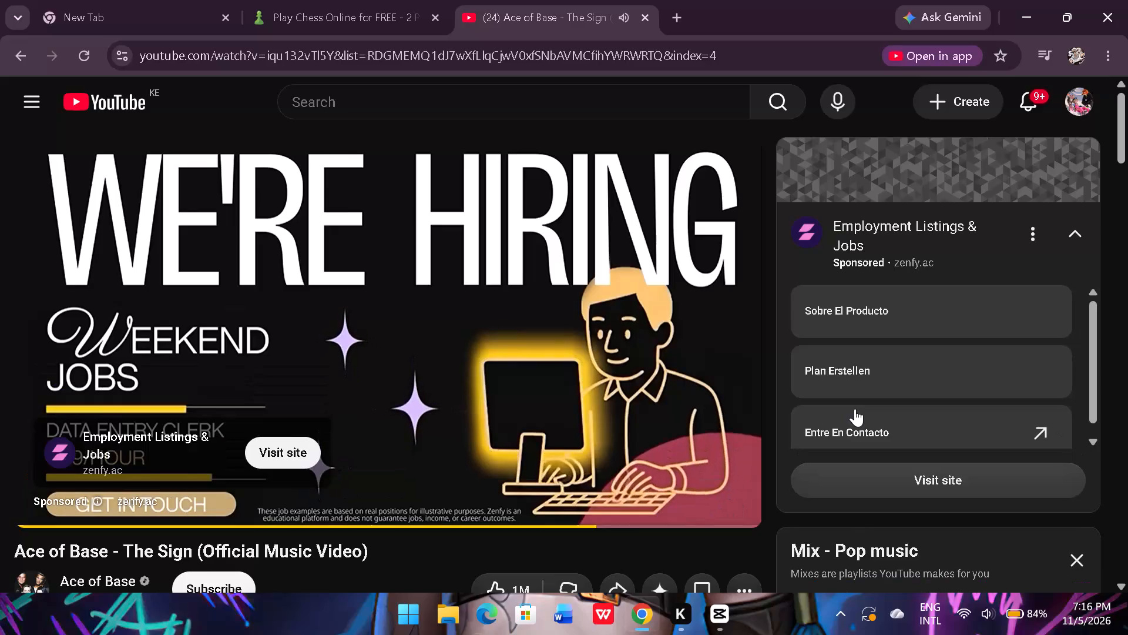
click(691, 447)
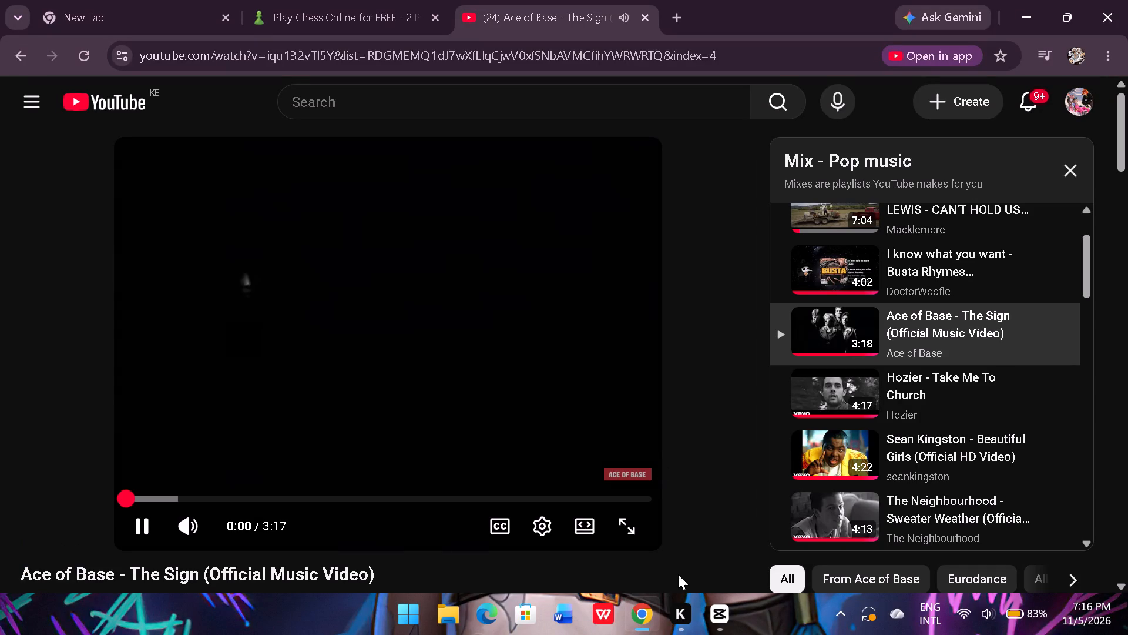
click(721, 619)
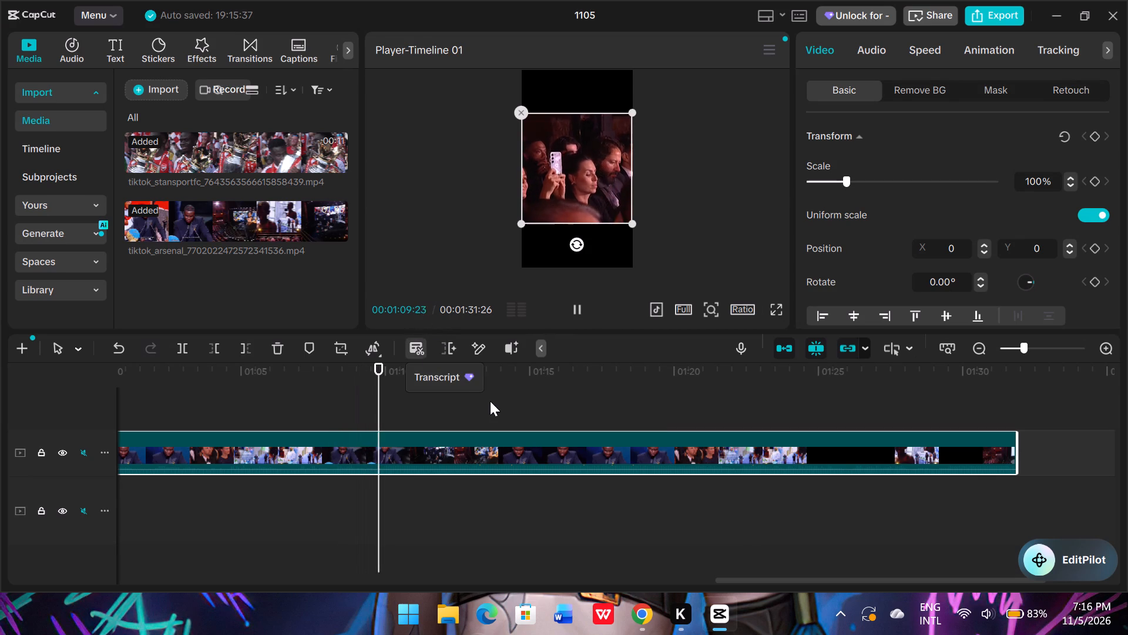
Trim the end of the tiktok_arsenal clip back to about 01:08 on the timeline, for a clip length of about 58 seconds.
drag(1019, 439, 919, 439)
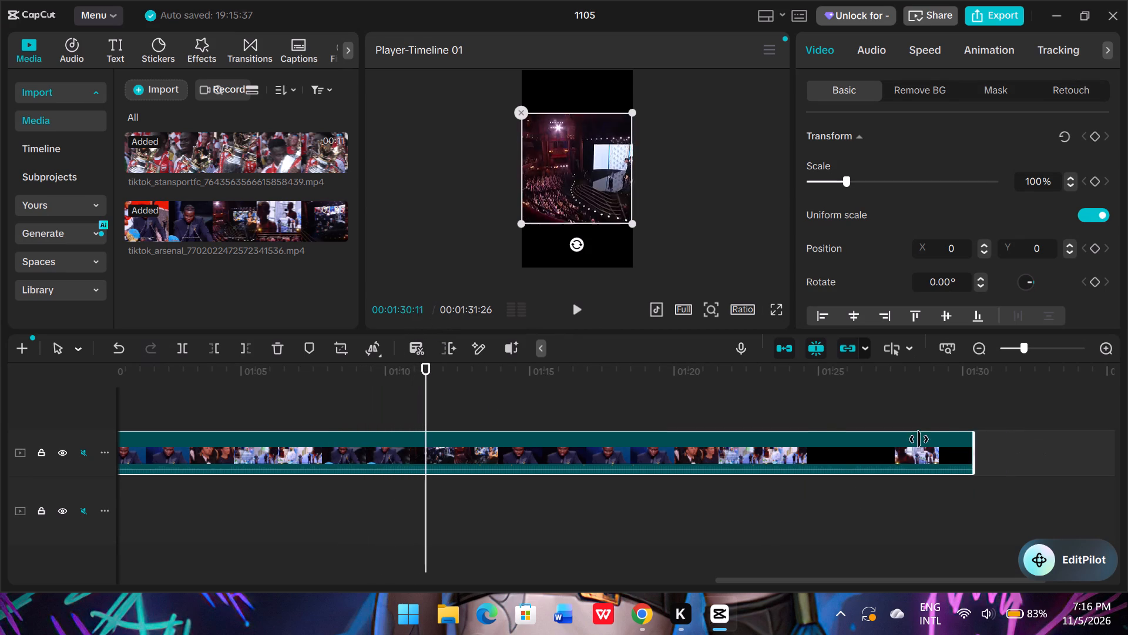
drag(919, 439, 560, 397)
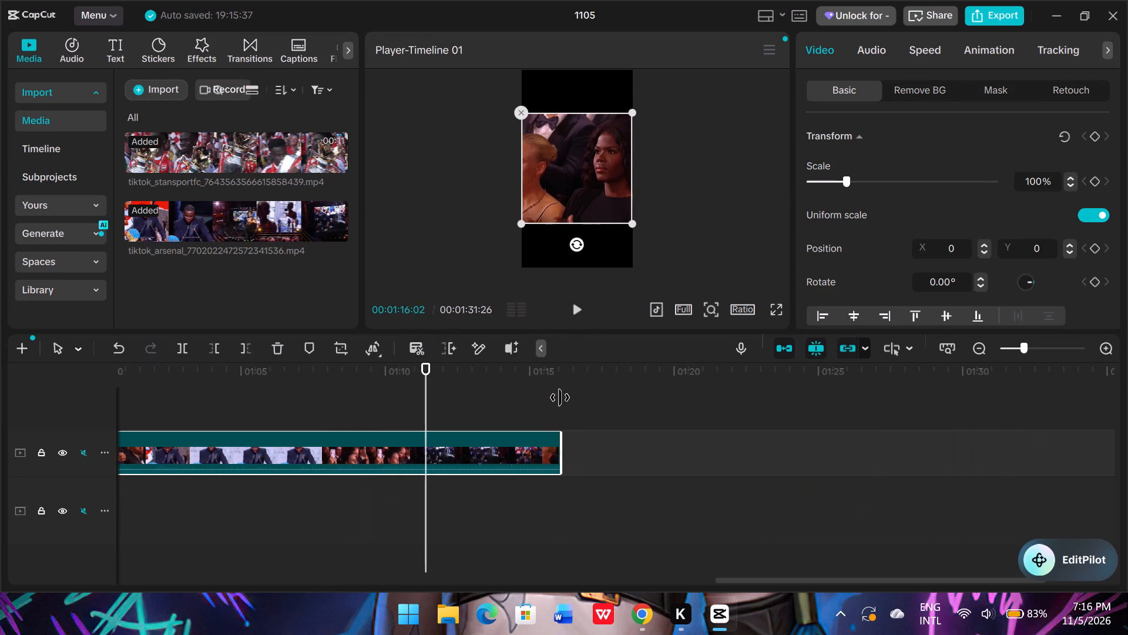
drag(560, 397, 624, 397)
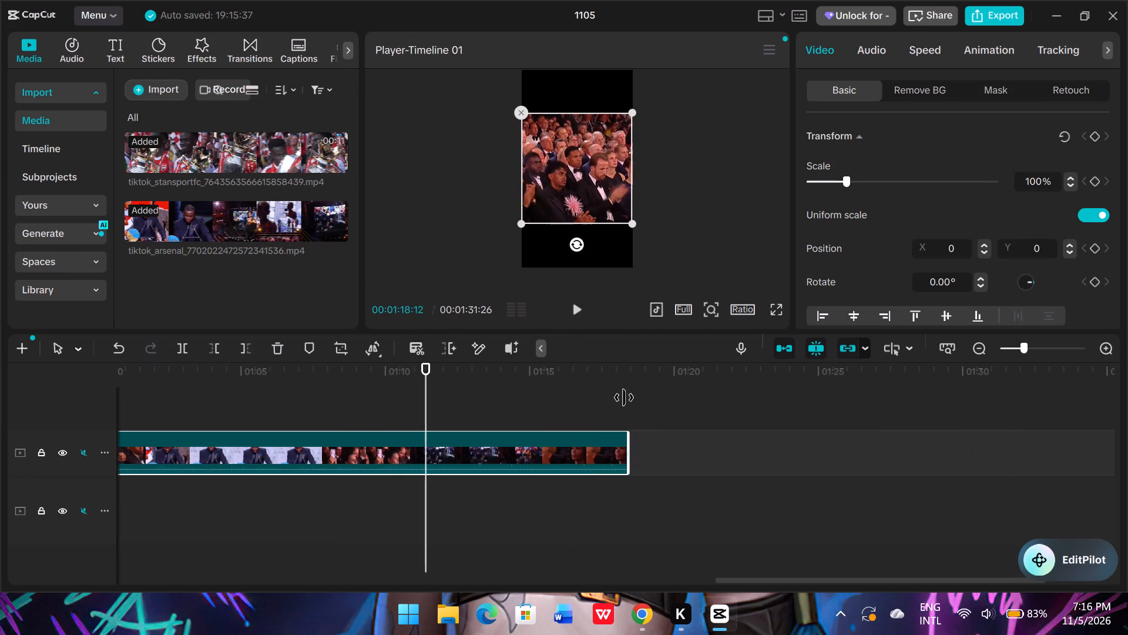
drag(624, 397, 492, 386)
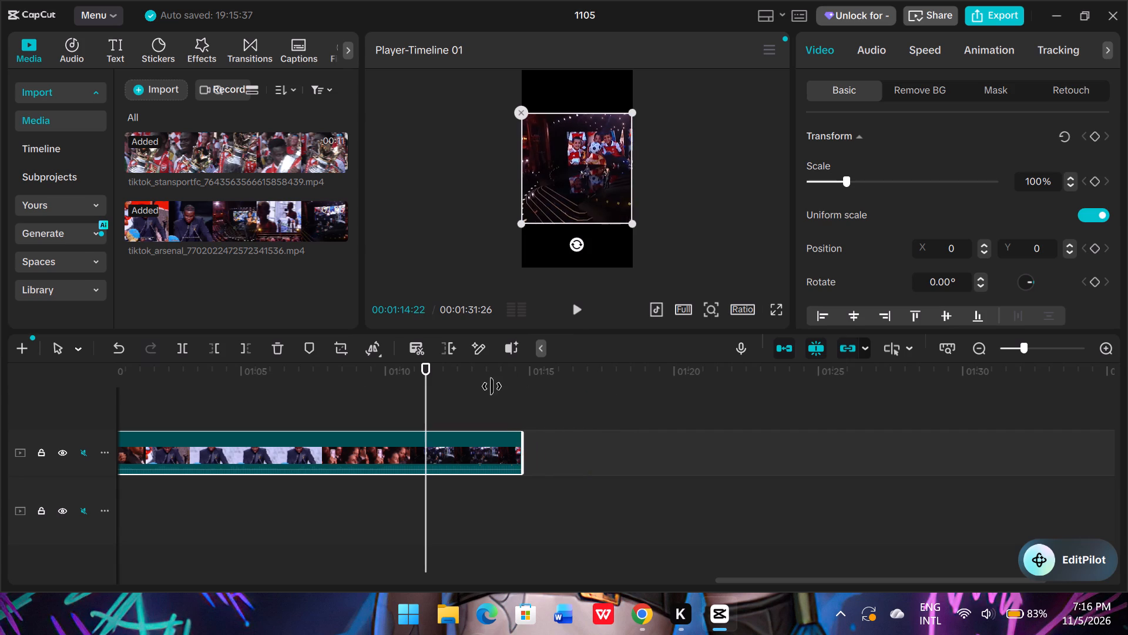
drag(492, 386, 336, 371)
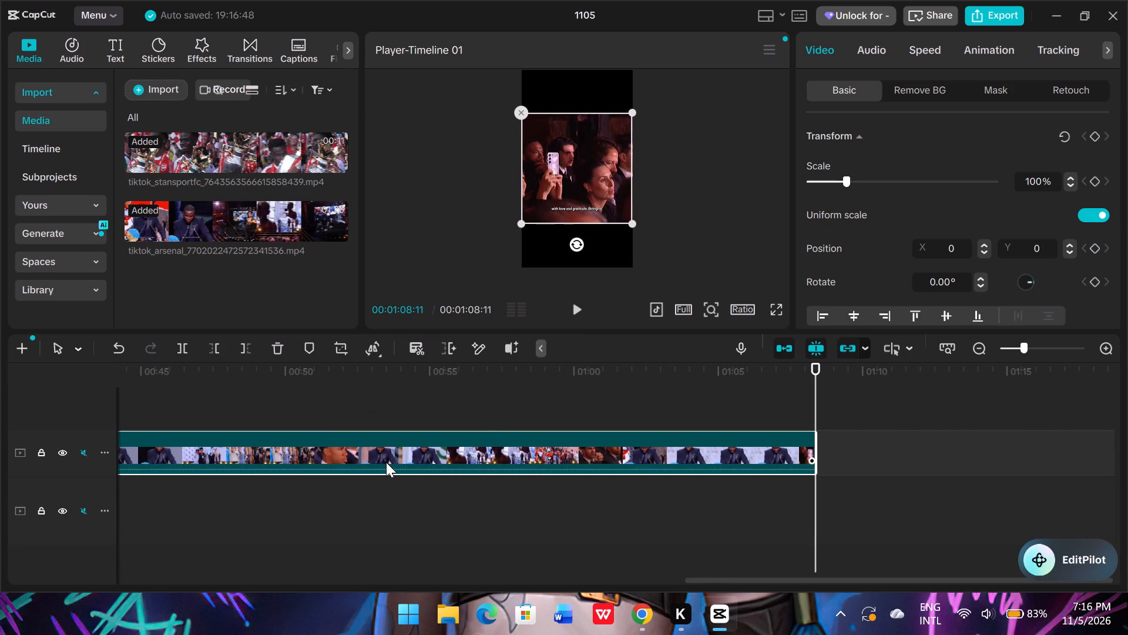
Move the trimmed tiktok_arsenal clip down onto the main track, directly after the tiktok_stansportfc clip.
key(ctrl+minus)
key(ctrl+minus)
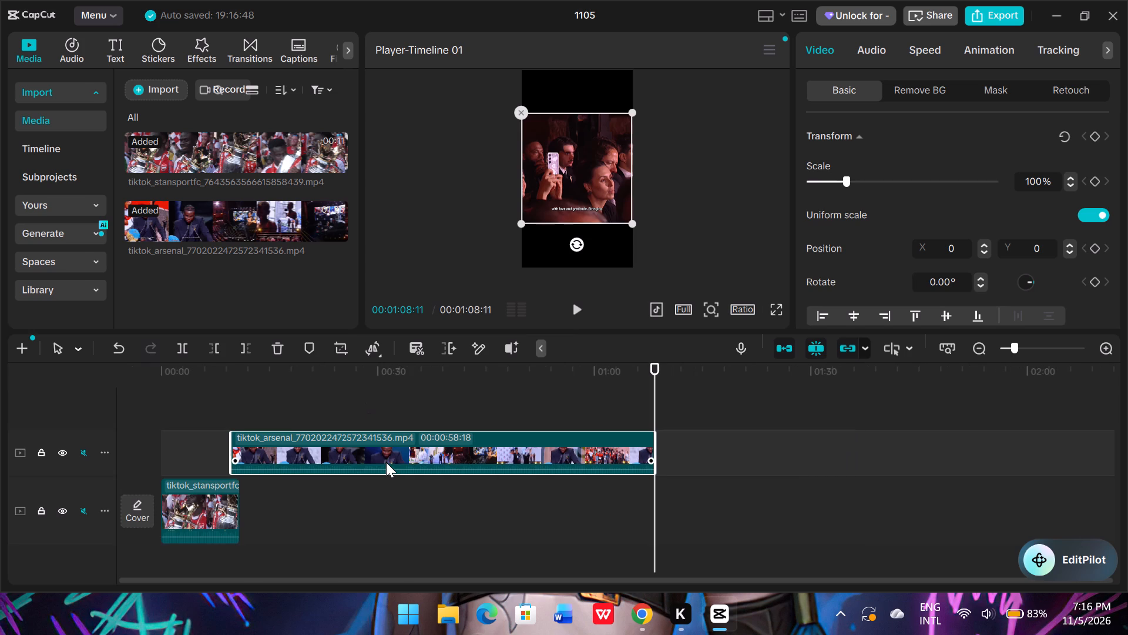
key(ctrl+minus)
key(ctrl+equal)
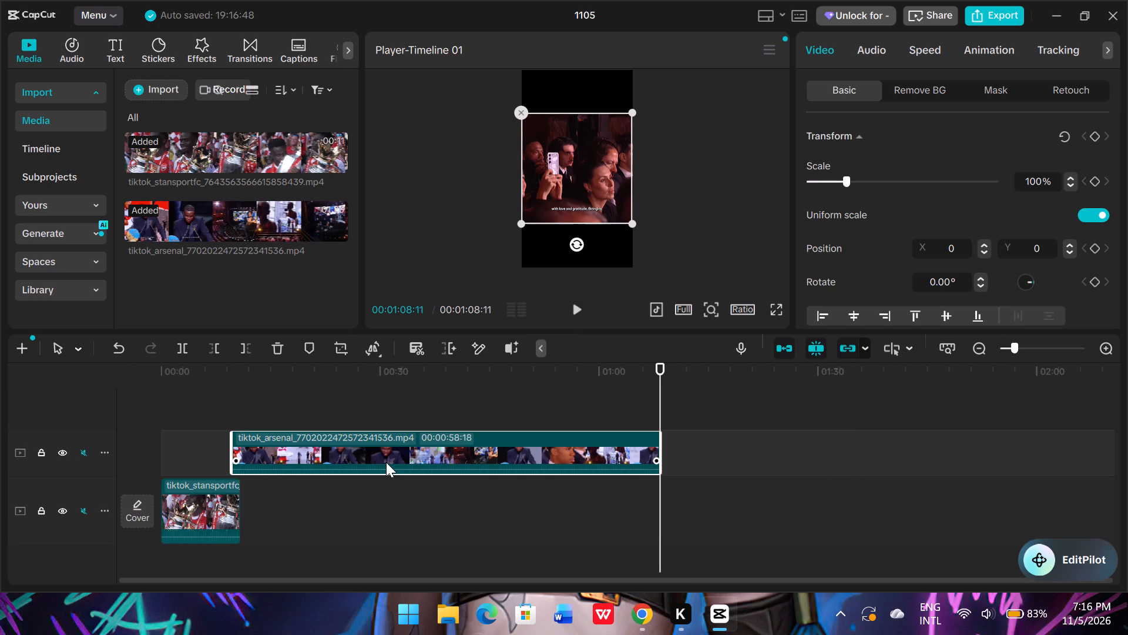
key(equal)
key(ctrl+equal)
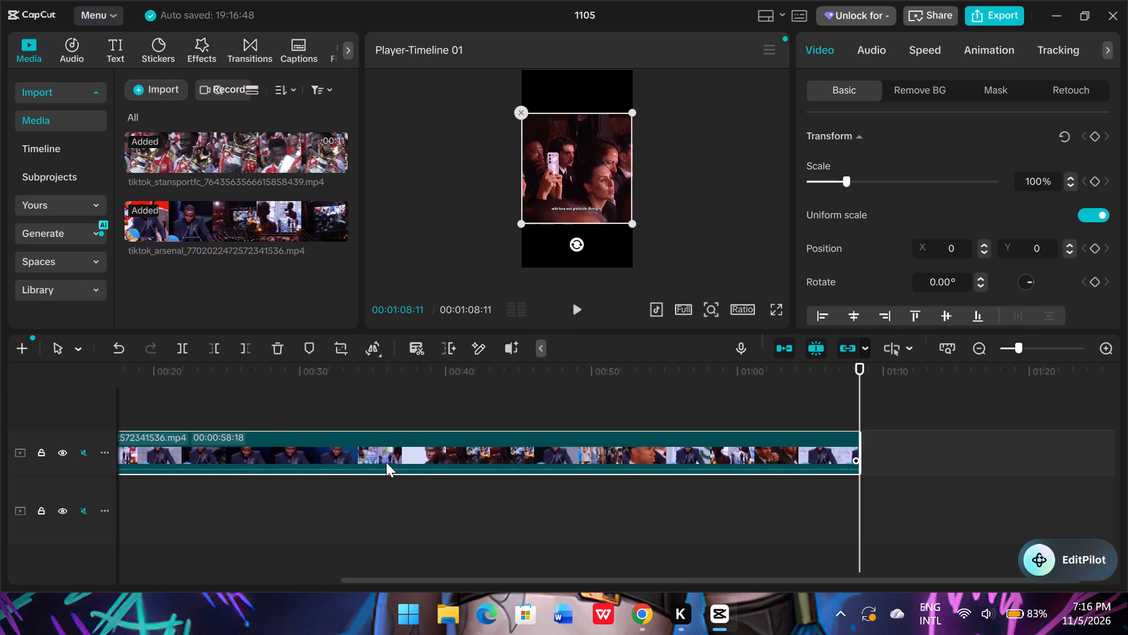
key(ctrl+minus)
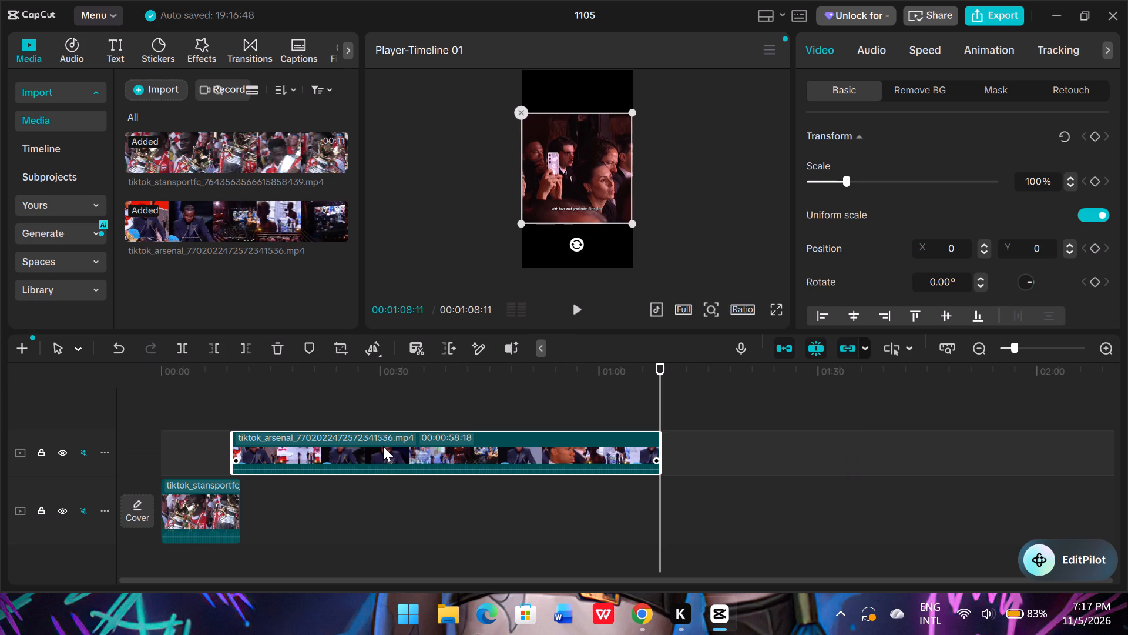
drag(382, 446, 405, 508)
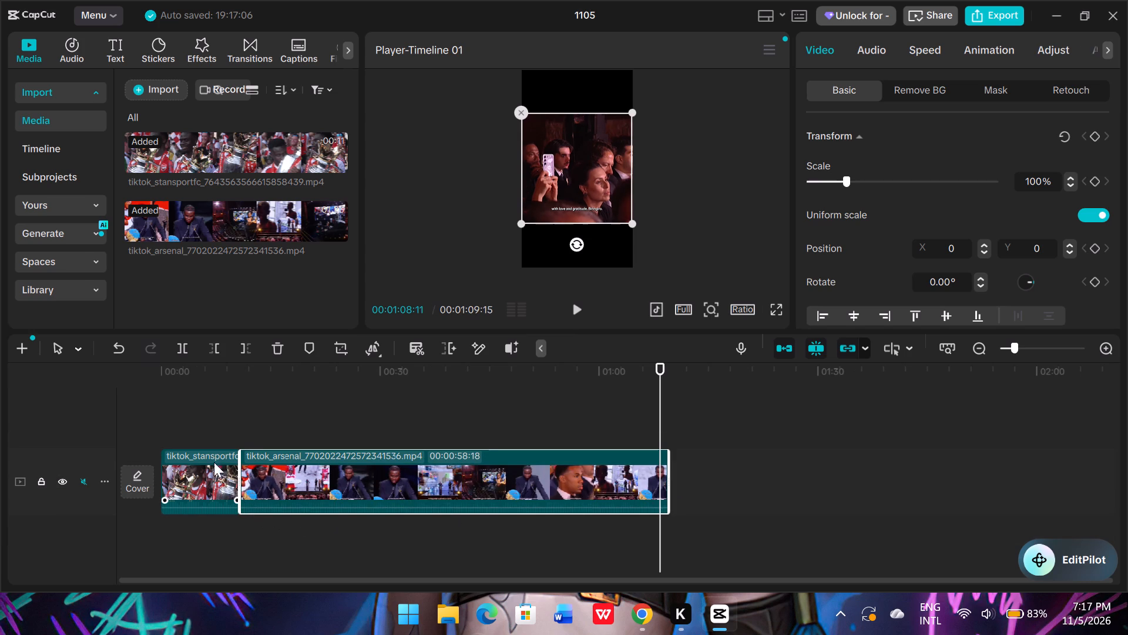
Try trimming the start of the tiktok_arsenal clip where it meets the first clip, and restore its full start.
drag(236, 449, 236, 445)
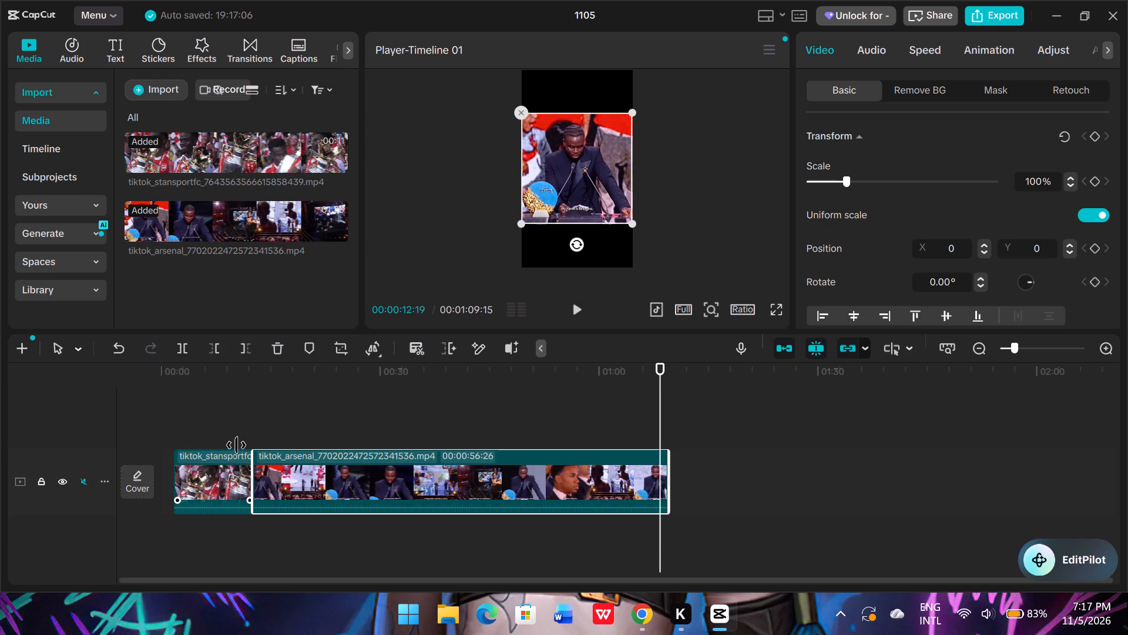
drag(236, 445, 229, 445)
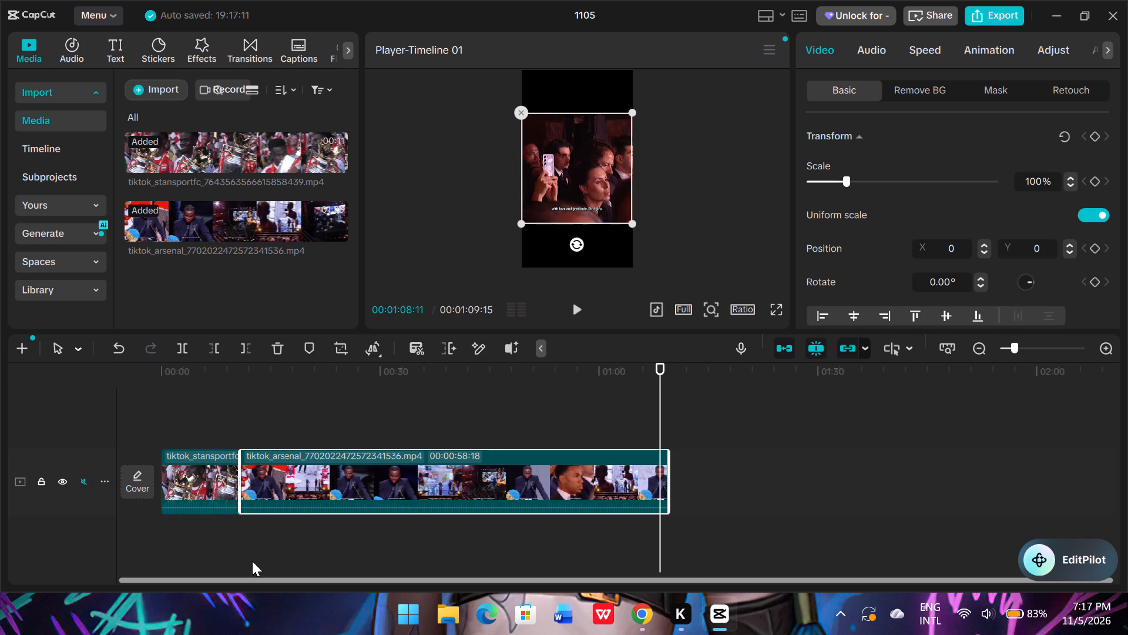
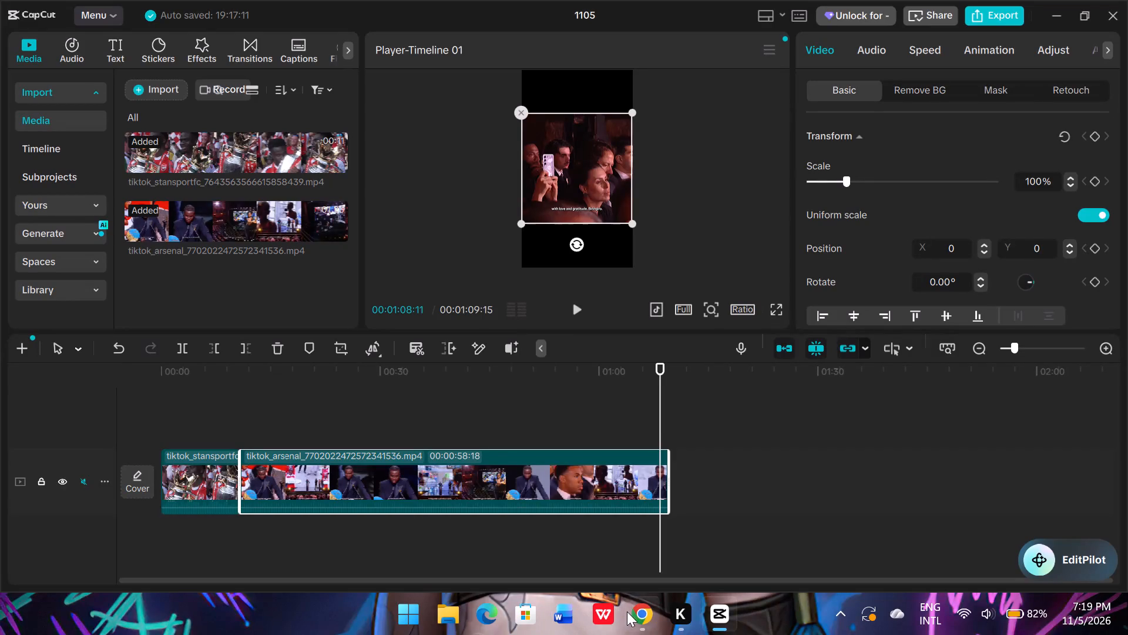
Switch to Chrome and skip the ad so that Hozier - Take Me To Church plays from the Pop music mix.
click(648, 623)
click(635, 613)
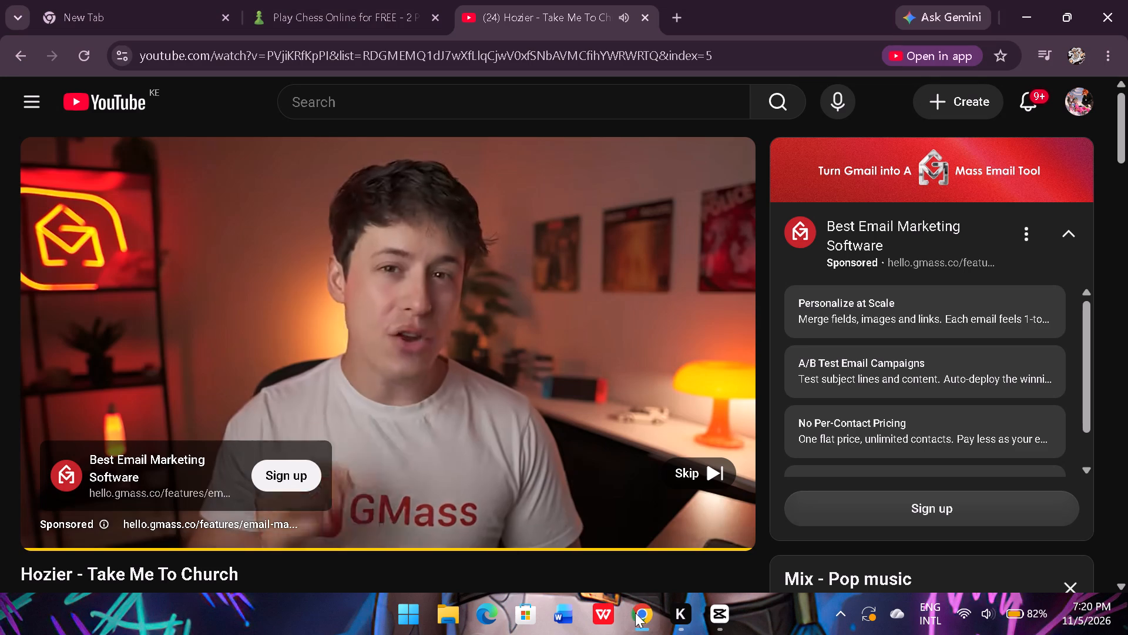
click(672, 469)
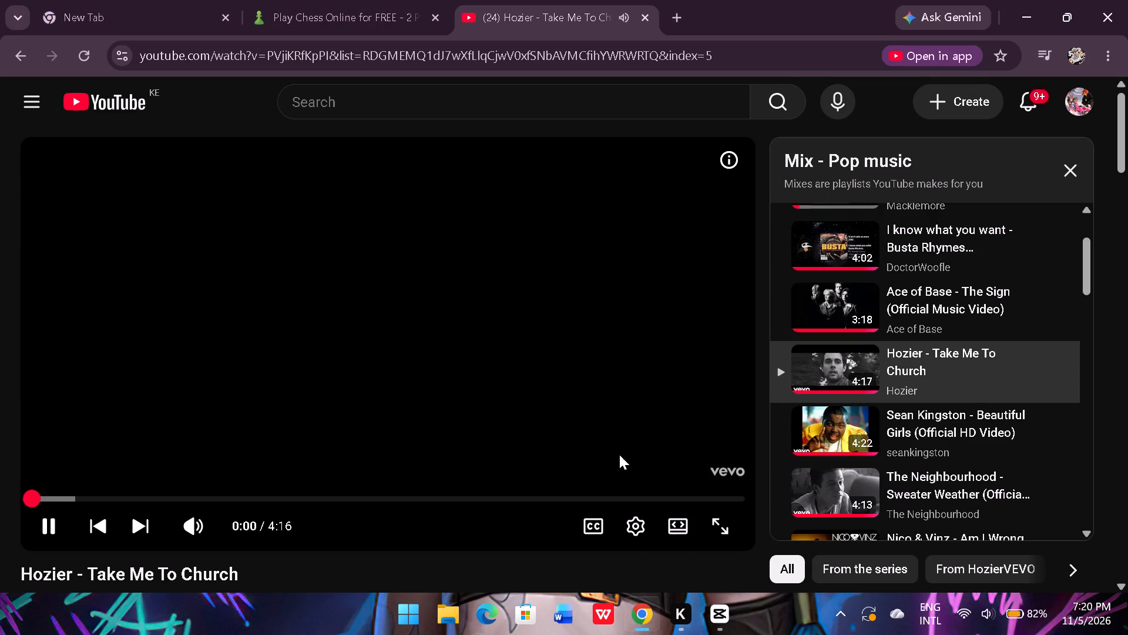
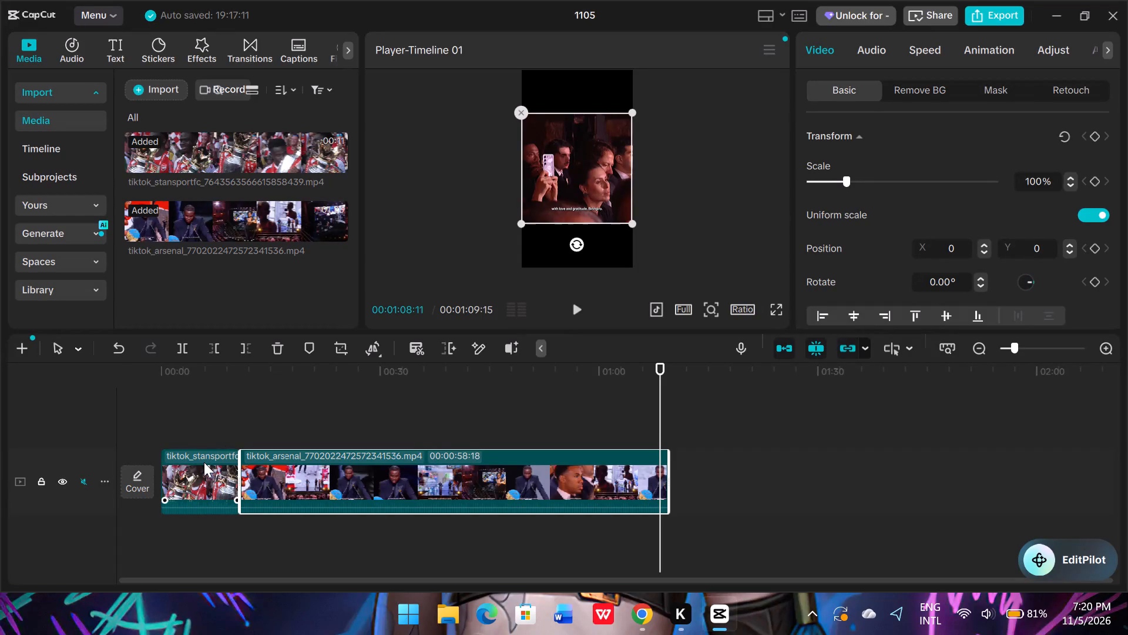
Play the tiktok_stansportfc clip from the start of the timeline and trim its end to 00:00:08:19.
click(185, 459)
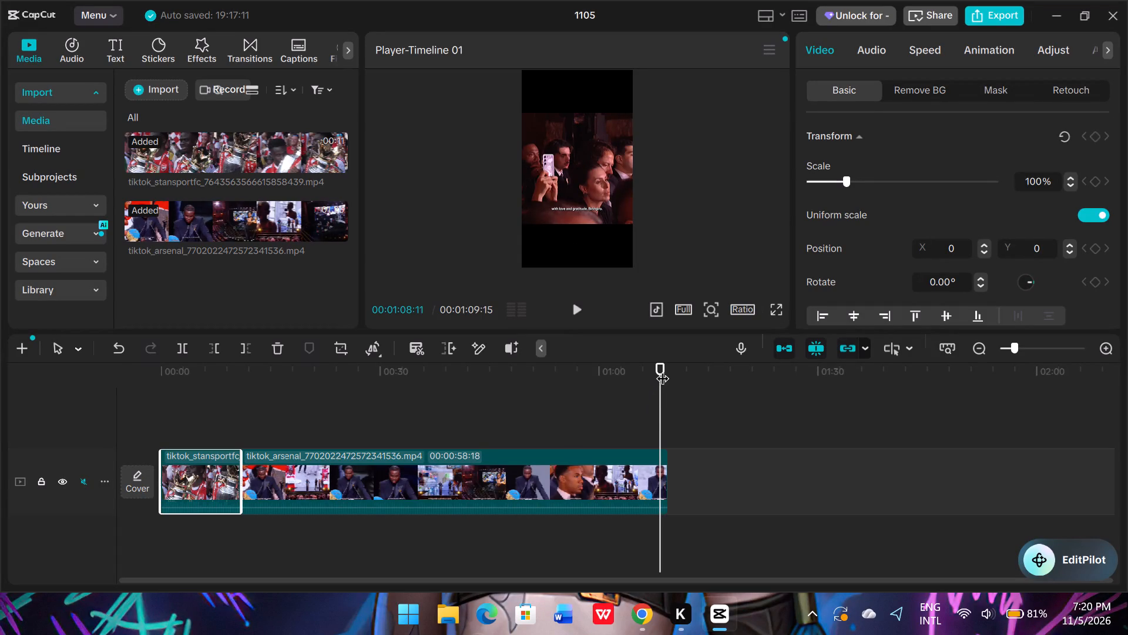
drag(662, 368, 0, 320)
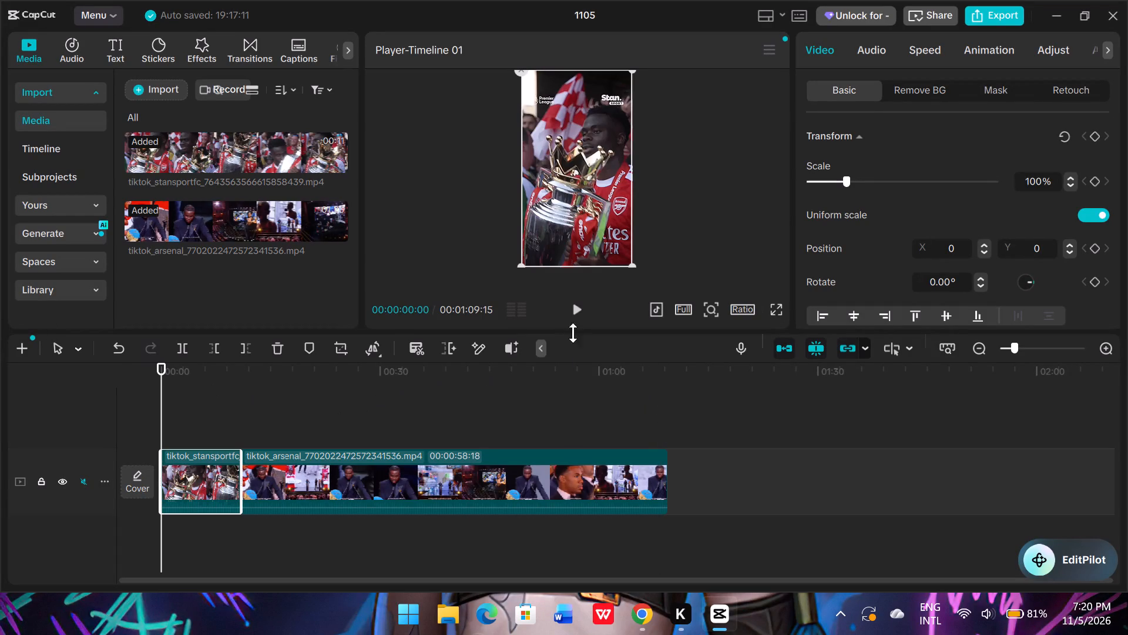
click(579, 322)
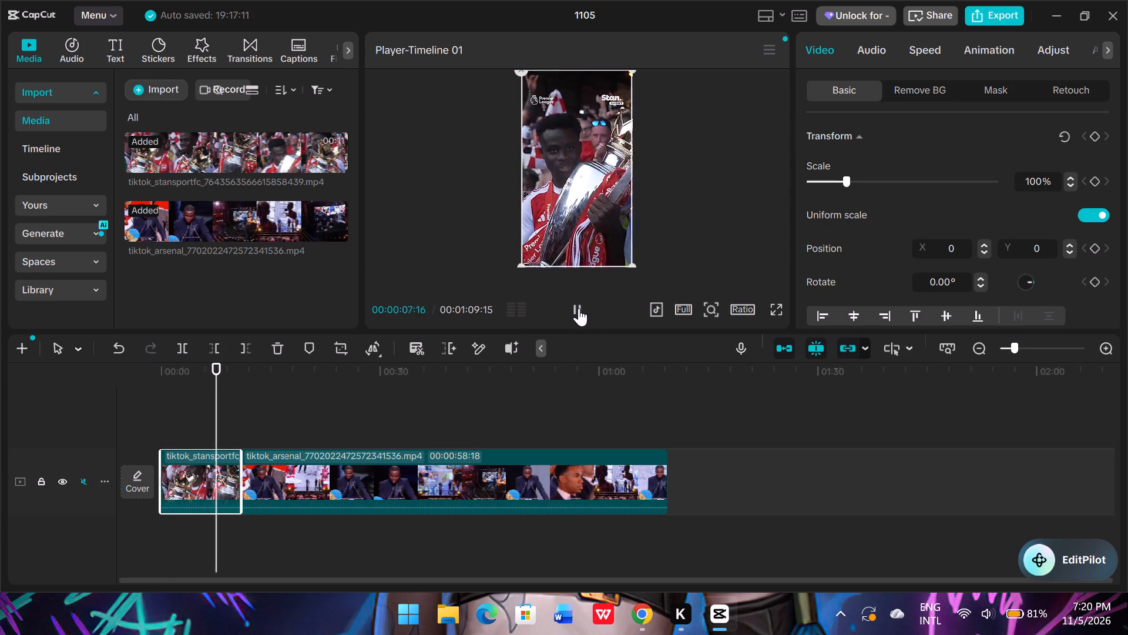
click(579, 308)
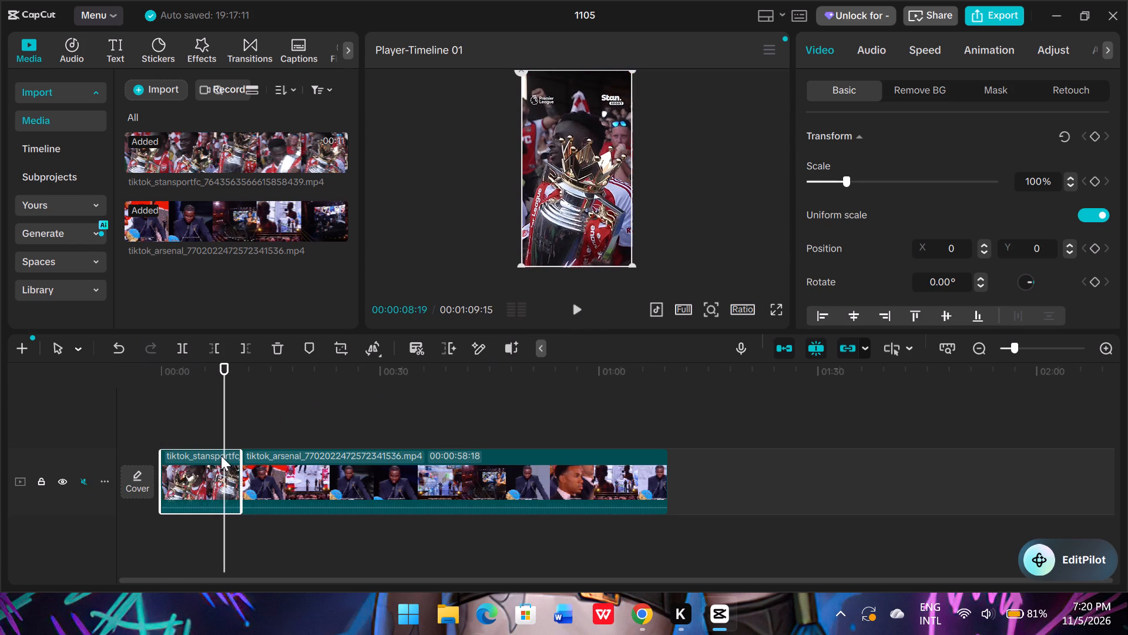
drag(239, 455, 222, 445)
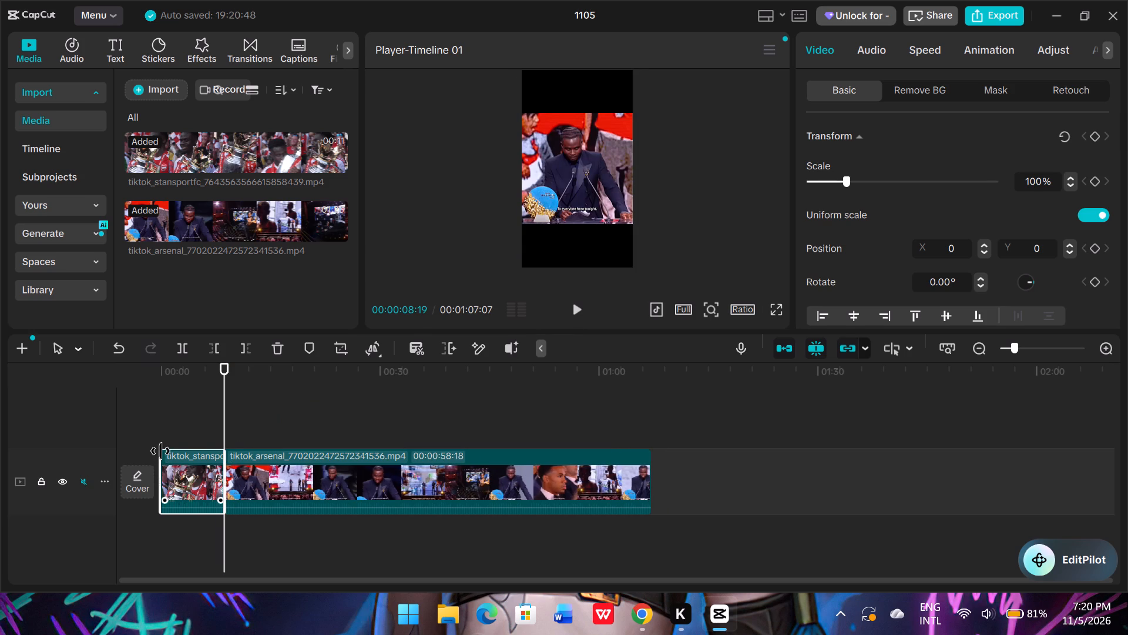
Trim about 3 seconds off the start of the tiktok_stansportfc clip.
drag(161, 452, 172, 459)
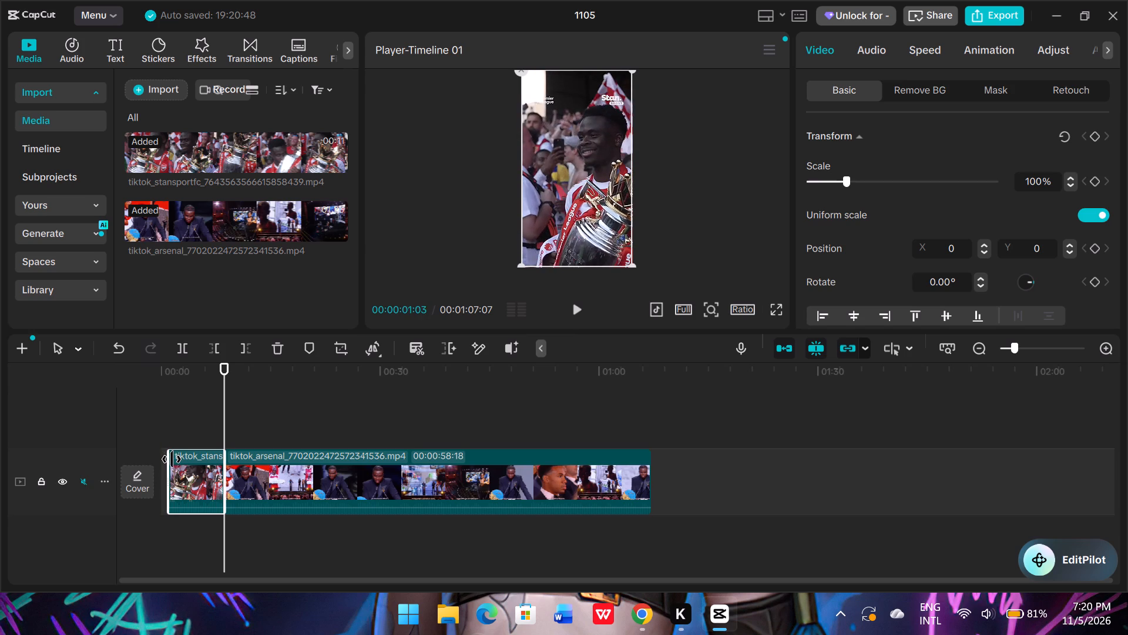
drag(172, 459, 190, 473)
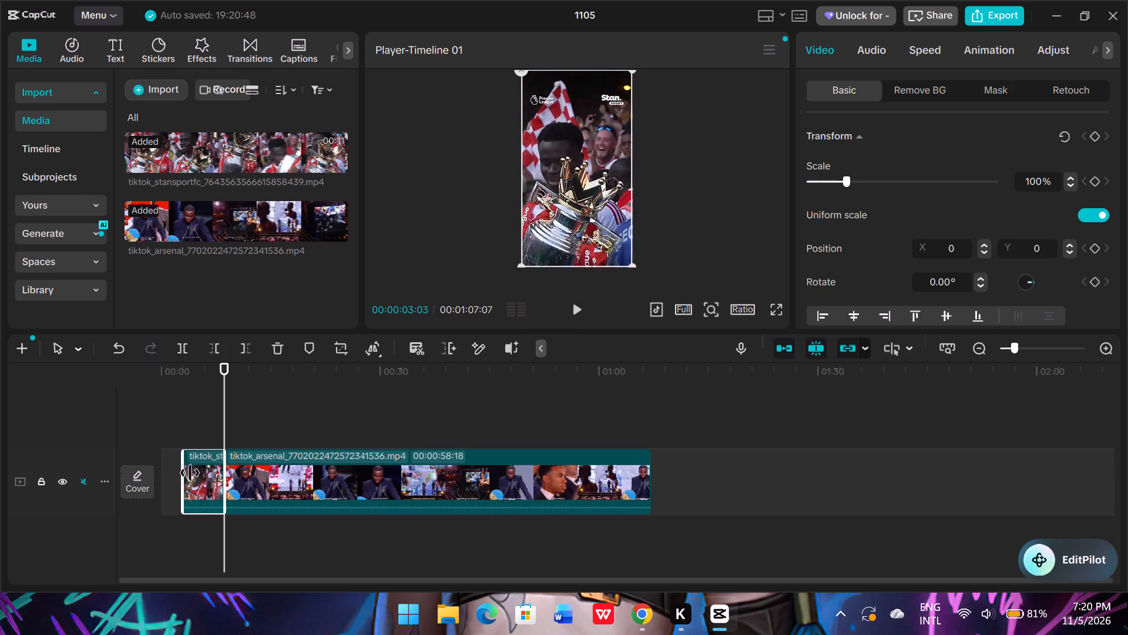
drag(190, 473, 185, 469)
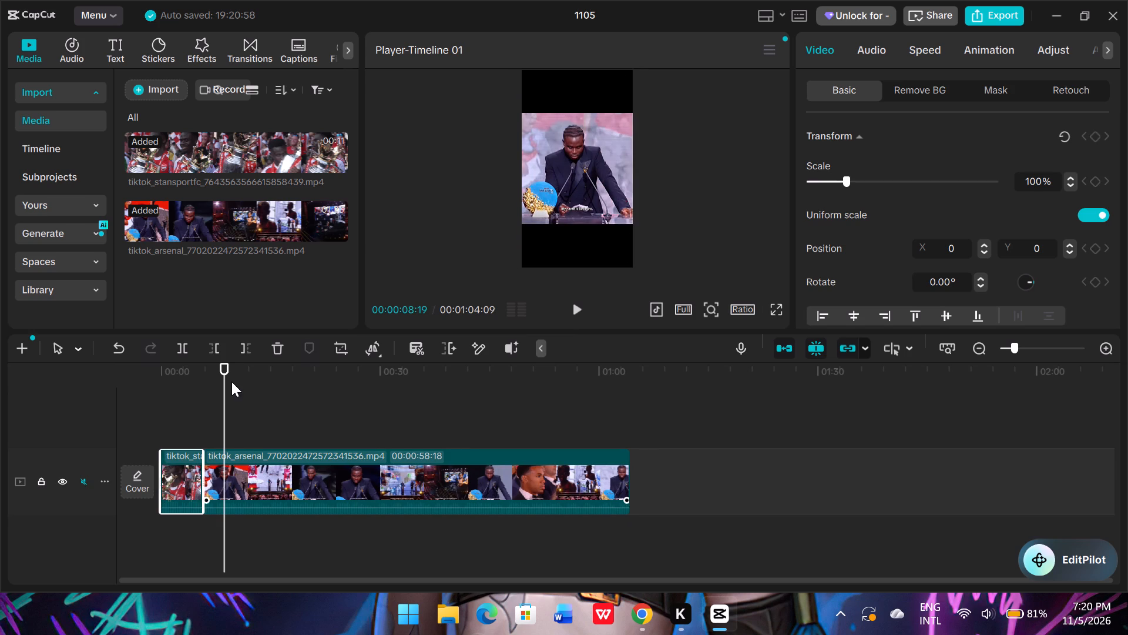
Scrub through the whole sequence and back to the start to review the two joined clips.
drag(223, 369, 124, 345)
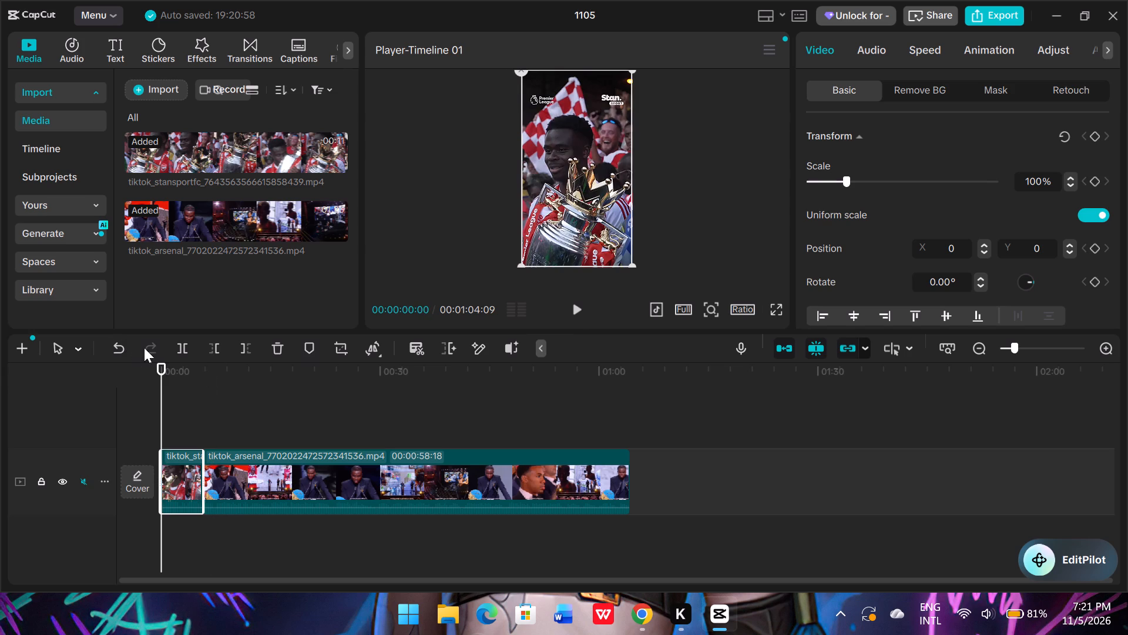
drag(157, 362, 168, 370)
drag(158, 362, 180, 370)
drag(164, 365, 167, 367)
drag(167, 367, 161, 375)
drag(160, 375, 160, 375)
drag(160, 375, 414, 450)
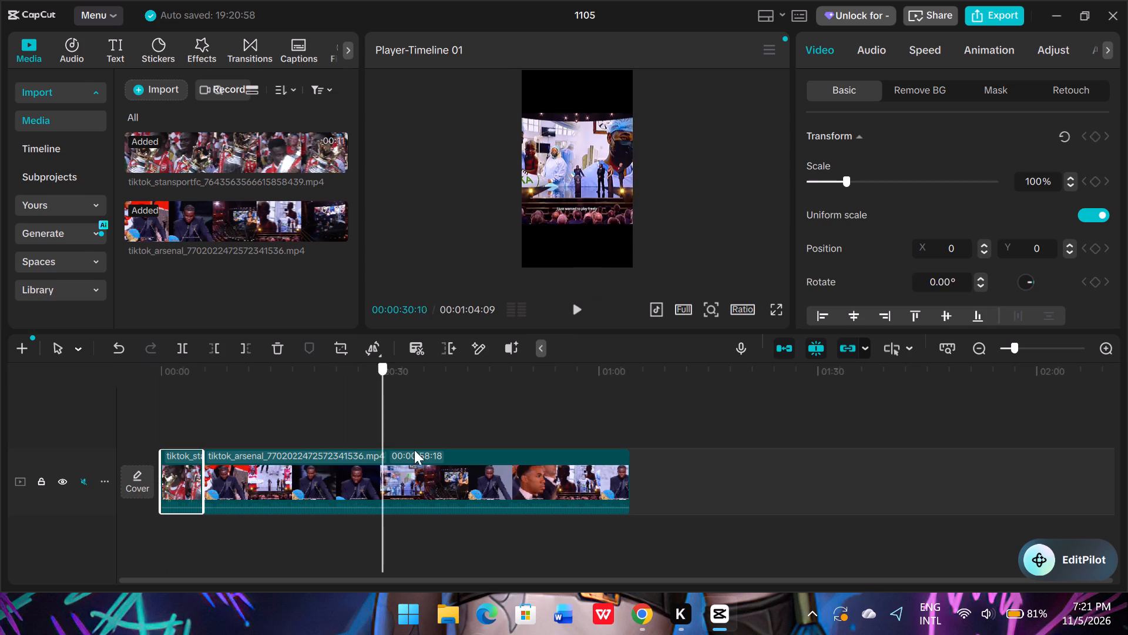
drag(414, 450, 528, 498)
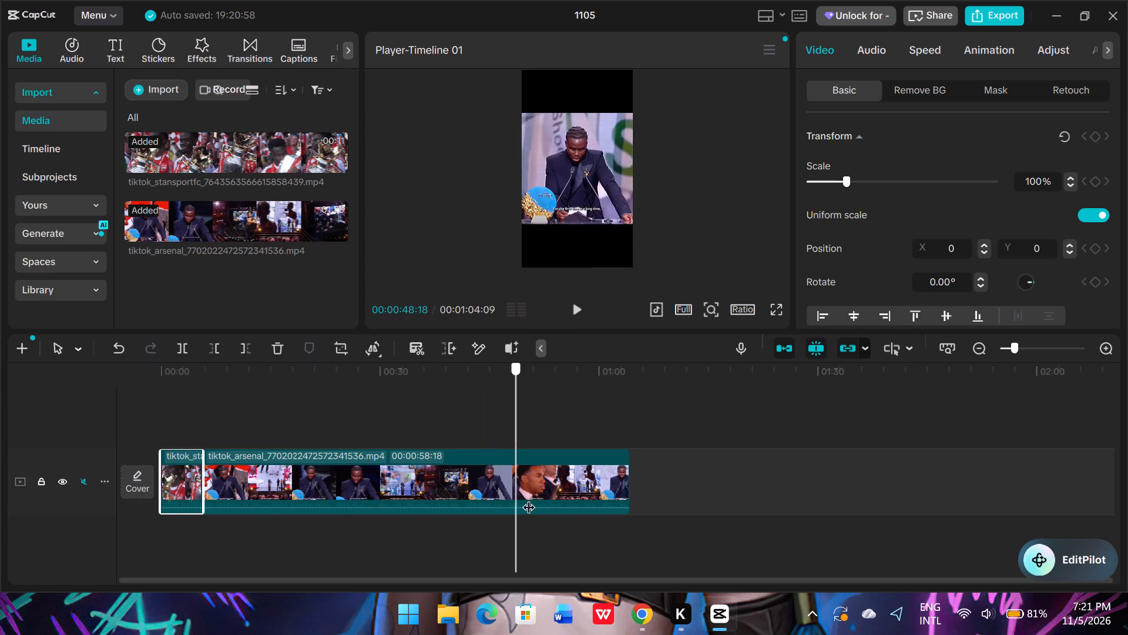
drag(528, 498, 634, 533)
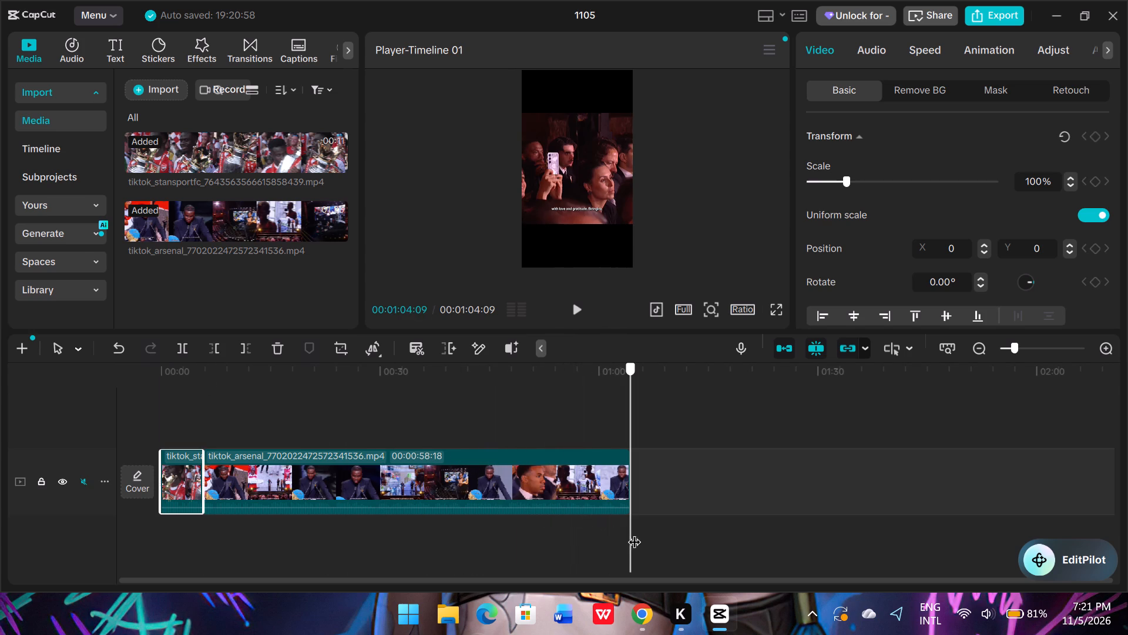
drag(634, 533, 150, 445)
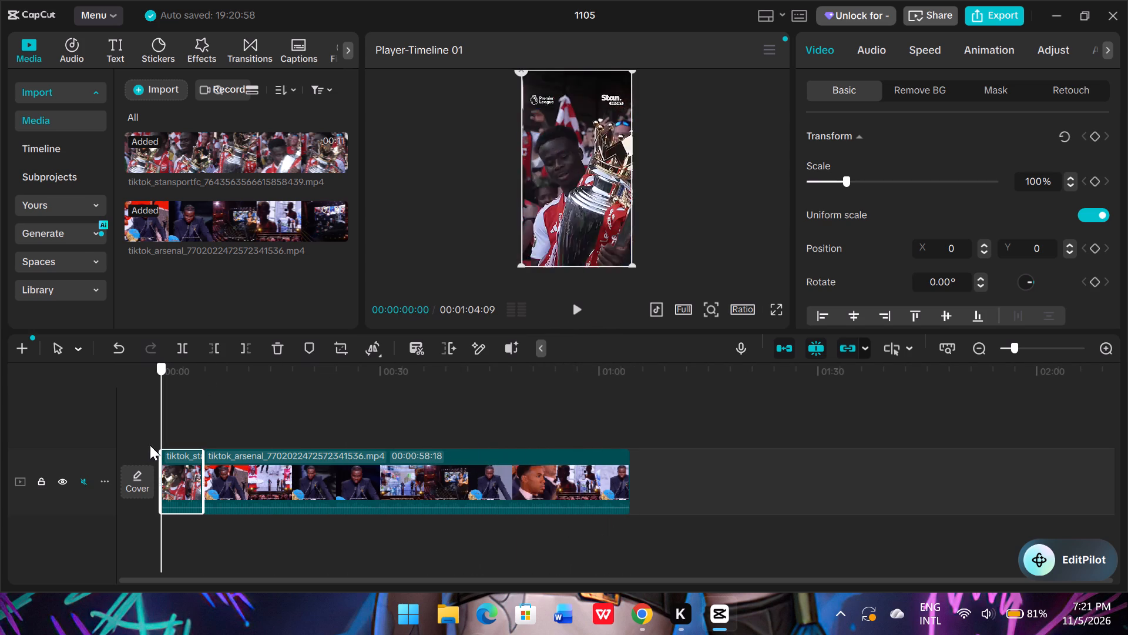
drag(150, 445, 139, 445)
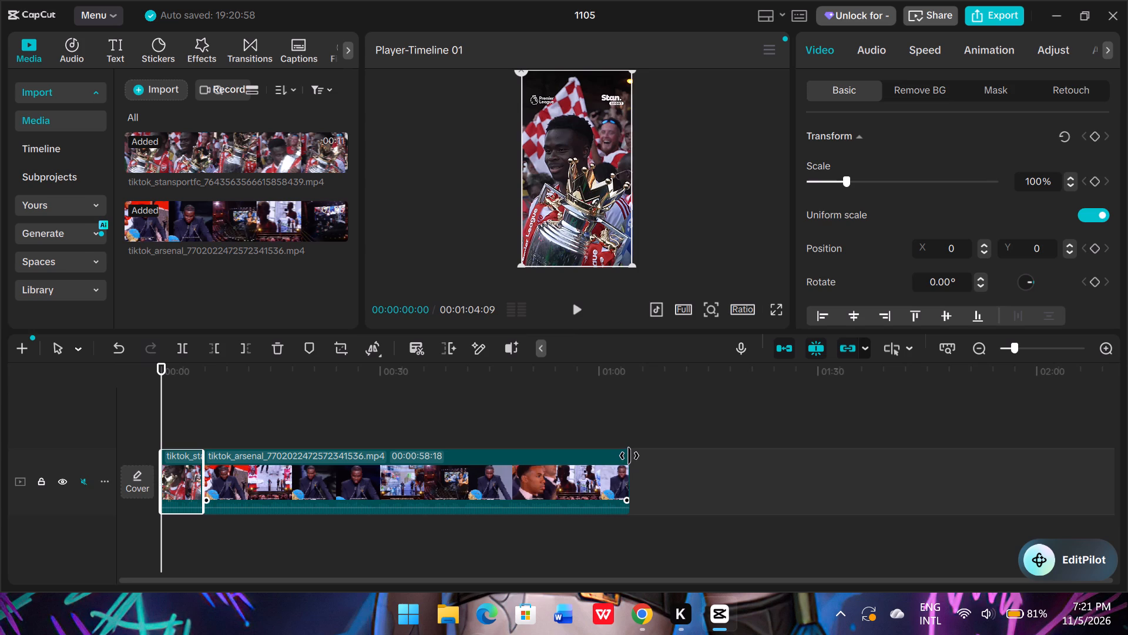
Trim the end of the tiktok_arsenal clip so the sequence ends at 00:00:12:04, and scrub through the shortened sequence.
drag(629, 456, 244, 442)
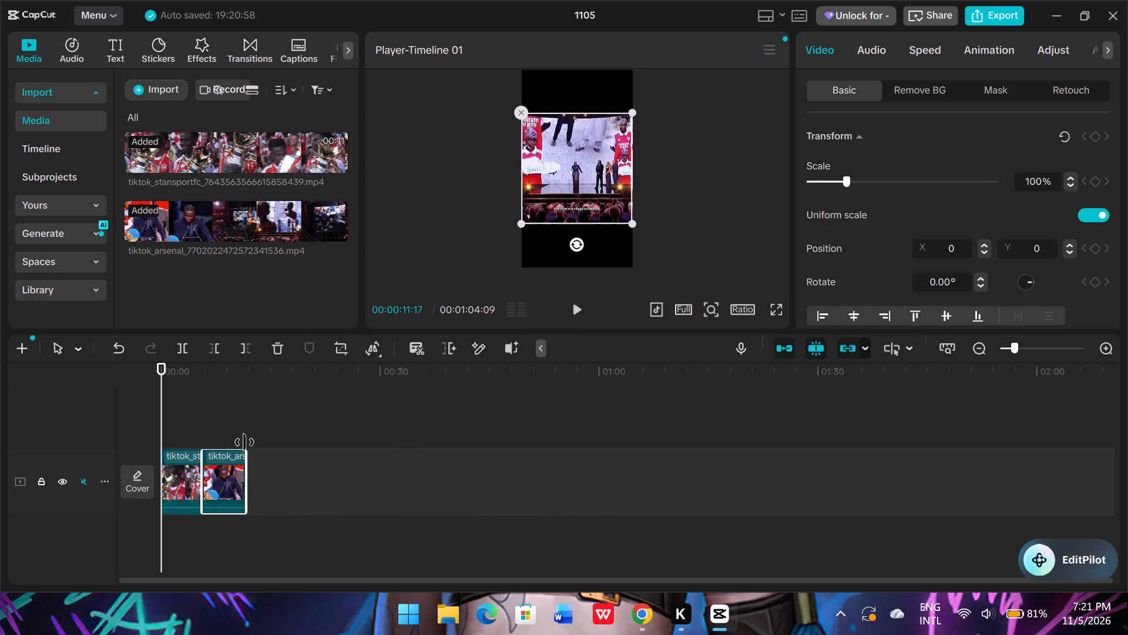
drag(244, 442, 249, 445)
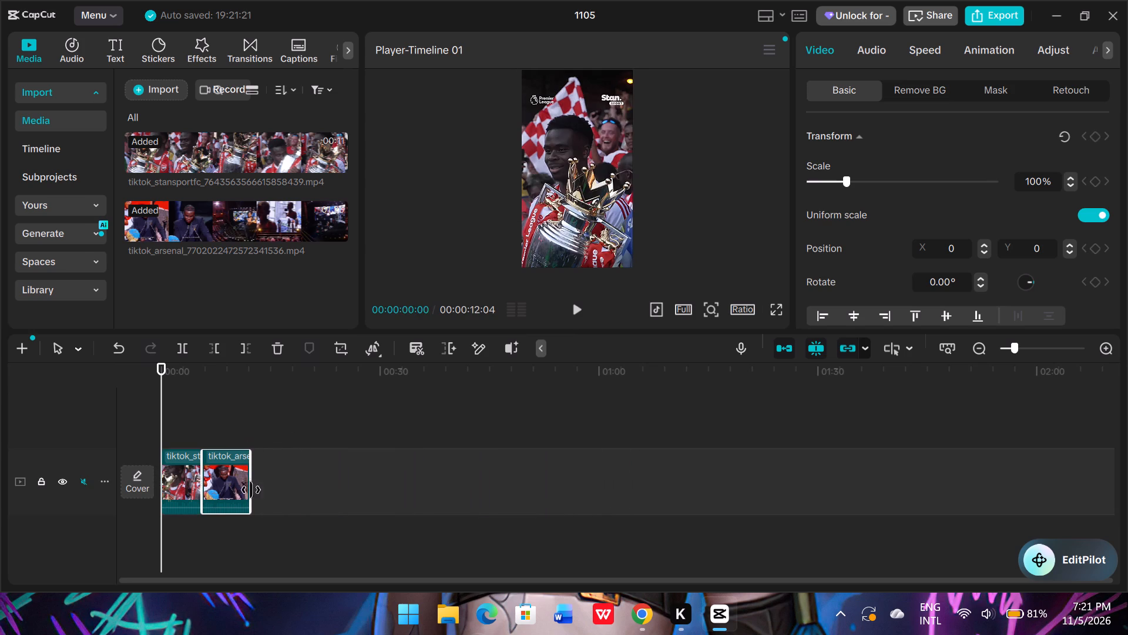
drag(160, 367, 175, 377)
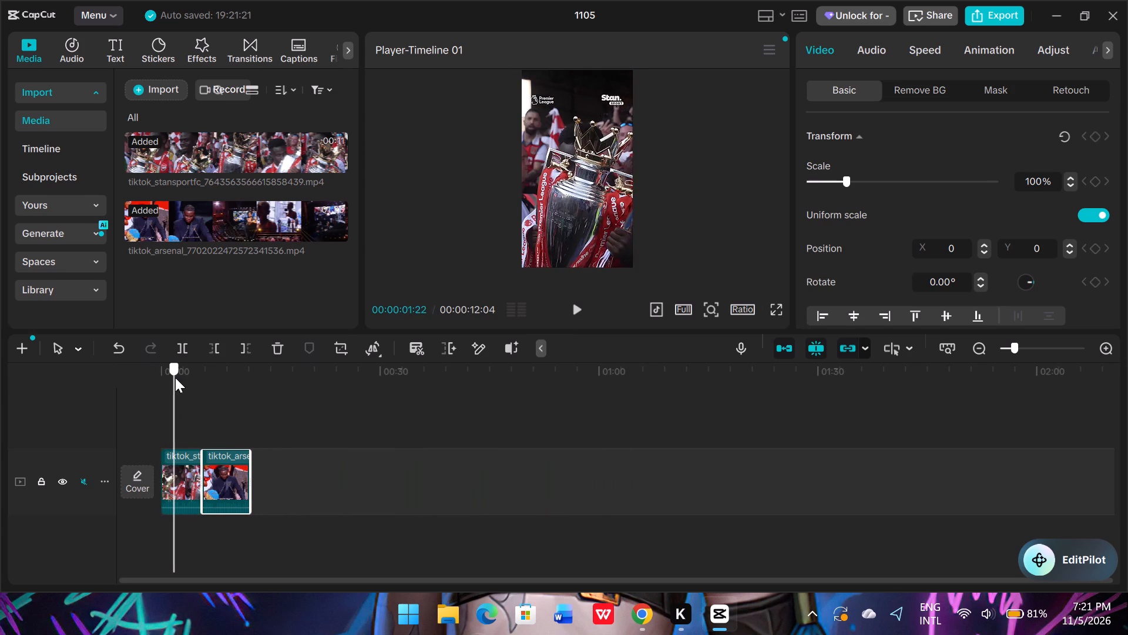
drag(175, 377, 304, 406)
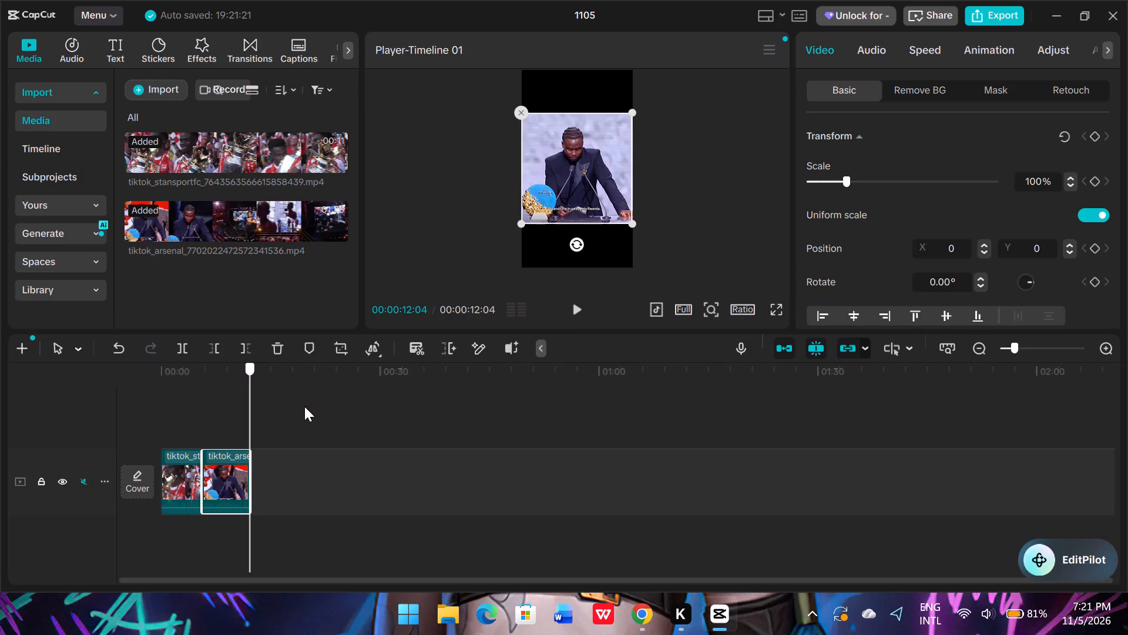
drag(304, 406, 310, 407)
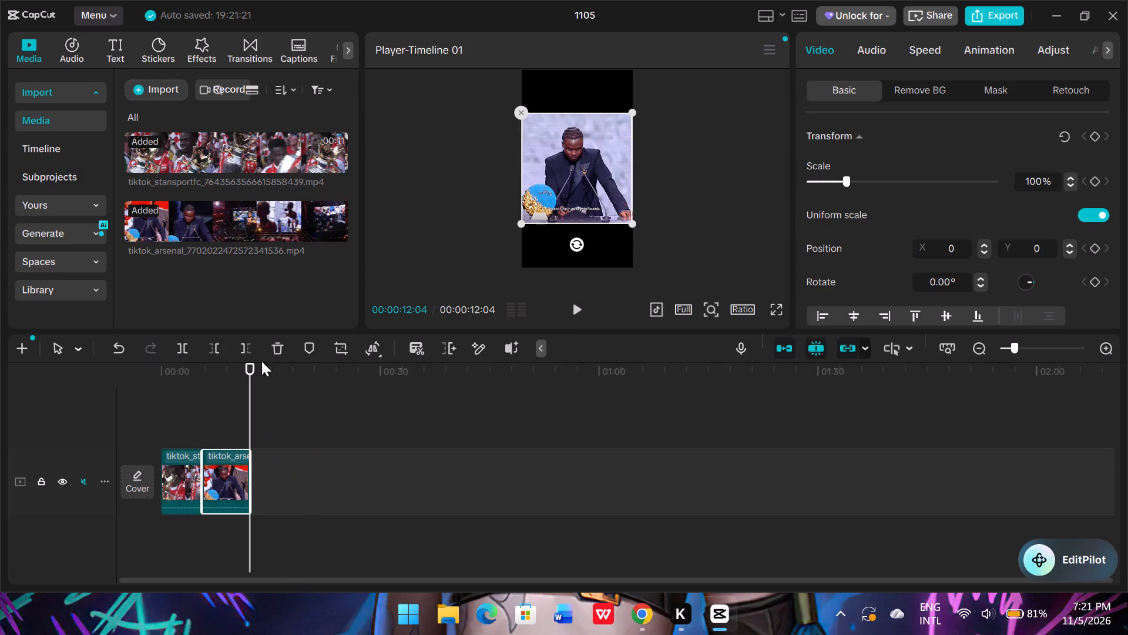
click(135, 91)
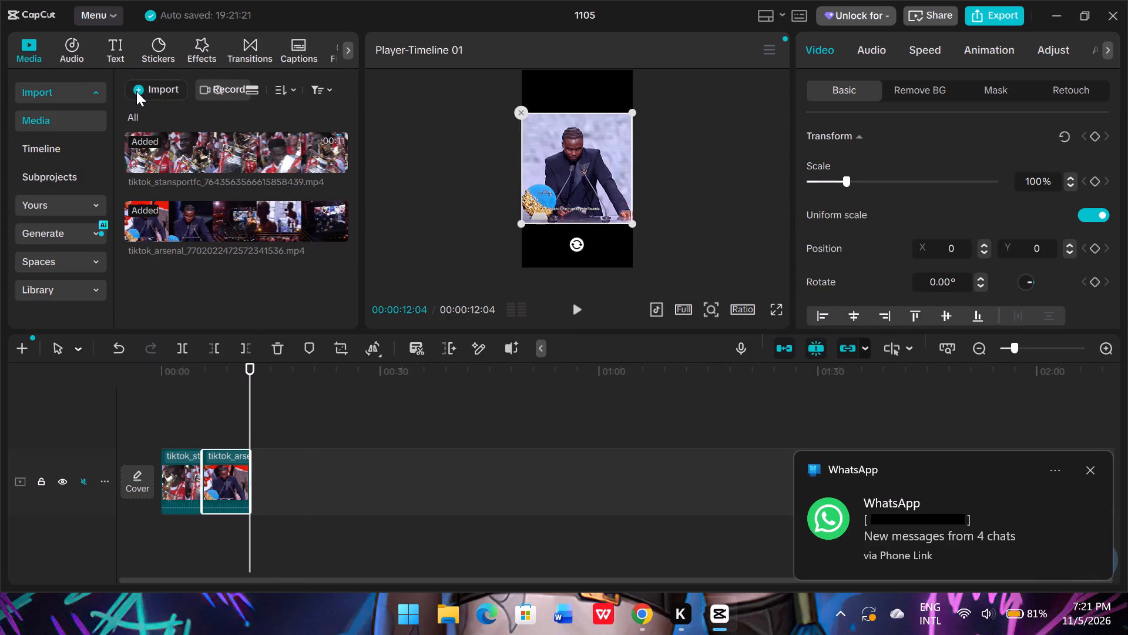
click(166, 129)
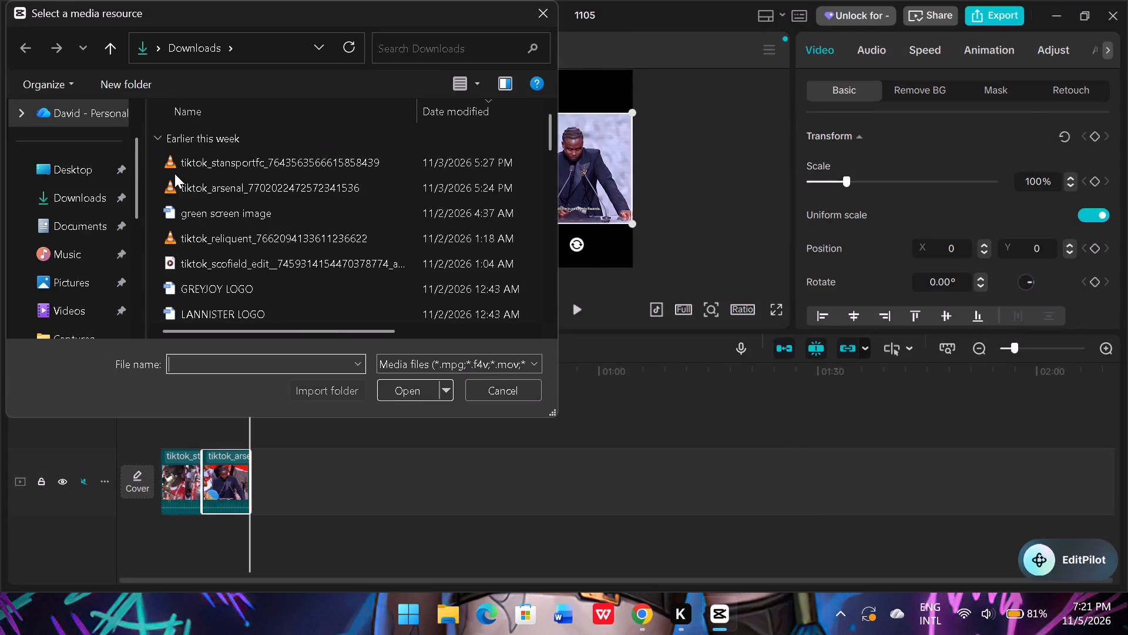
click(220, 242)
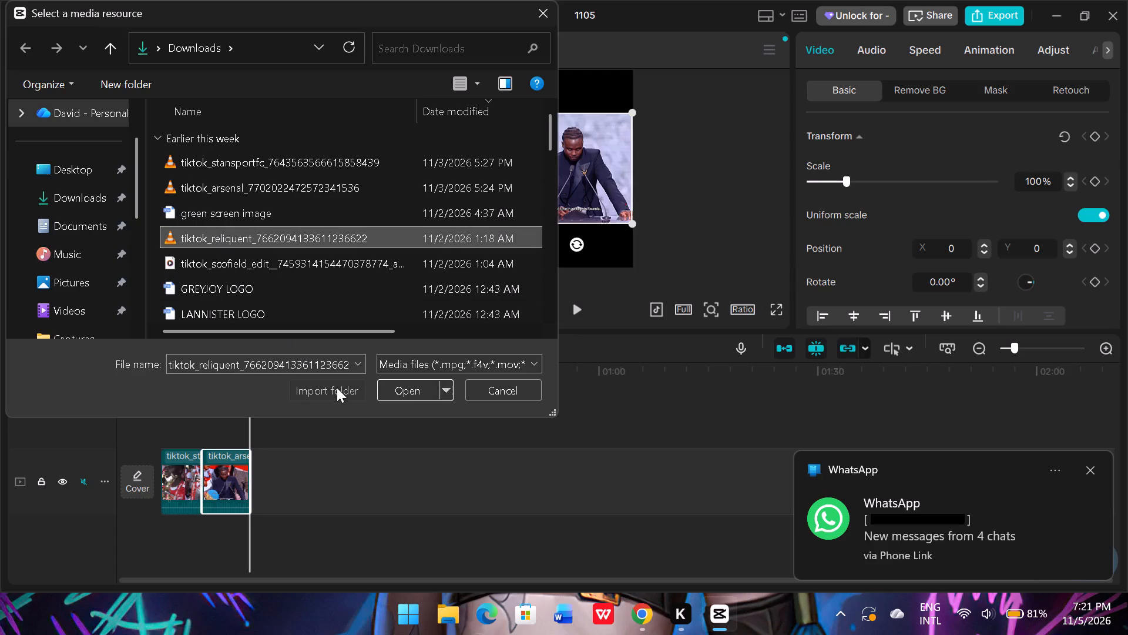
click(393, 397)
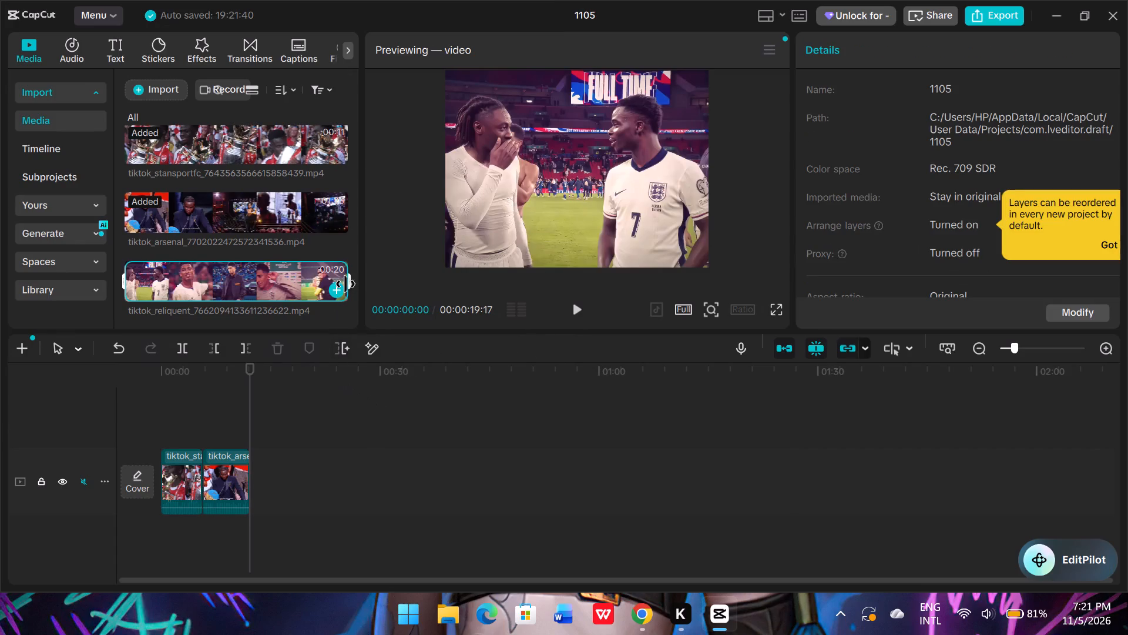
Mark the first 00:00:02:14 of the tiktok_reliquent video and add that portion to the main track directly after the tiktok_arsenal clip.
drag(348, 278, 167, 278)
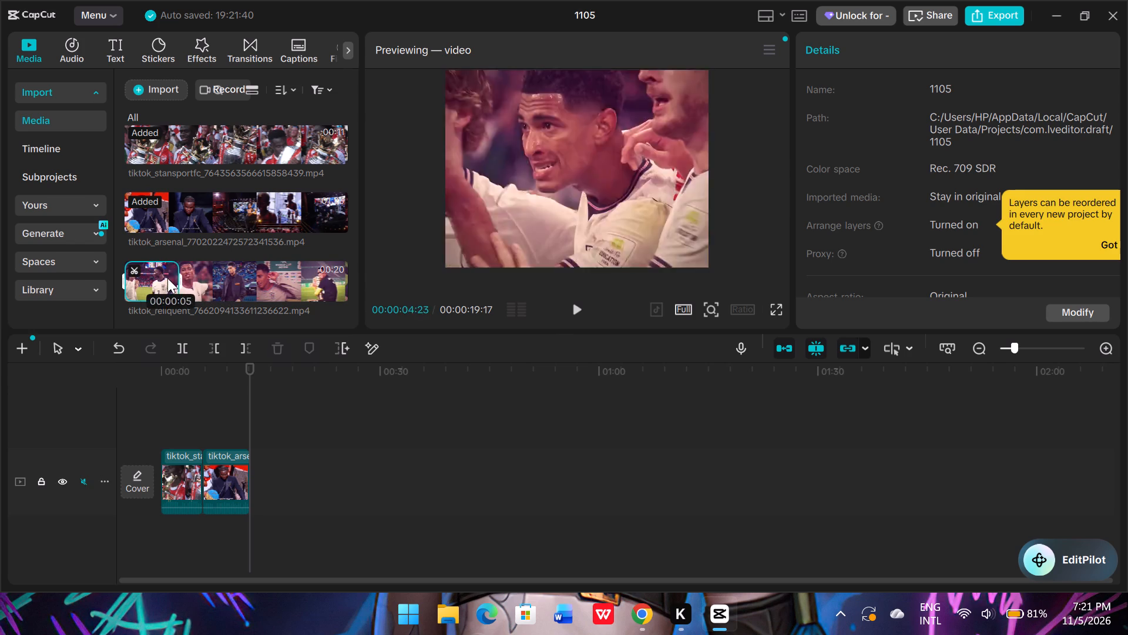
drag(167, 278, 147, 290)
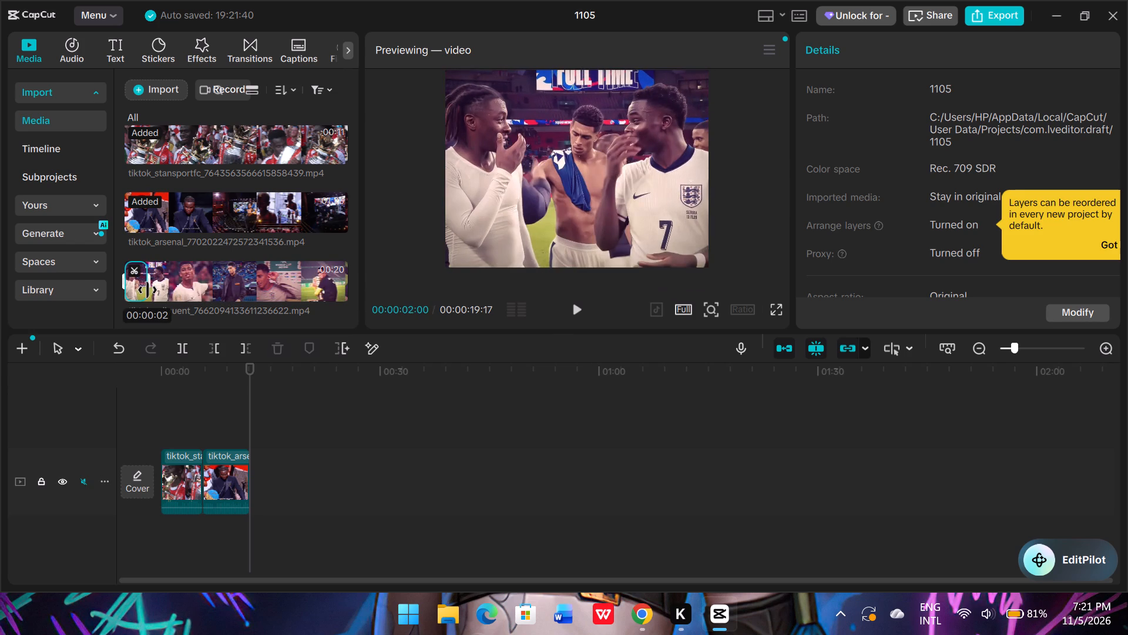
drag(147, 290, 153, 289)
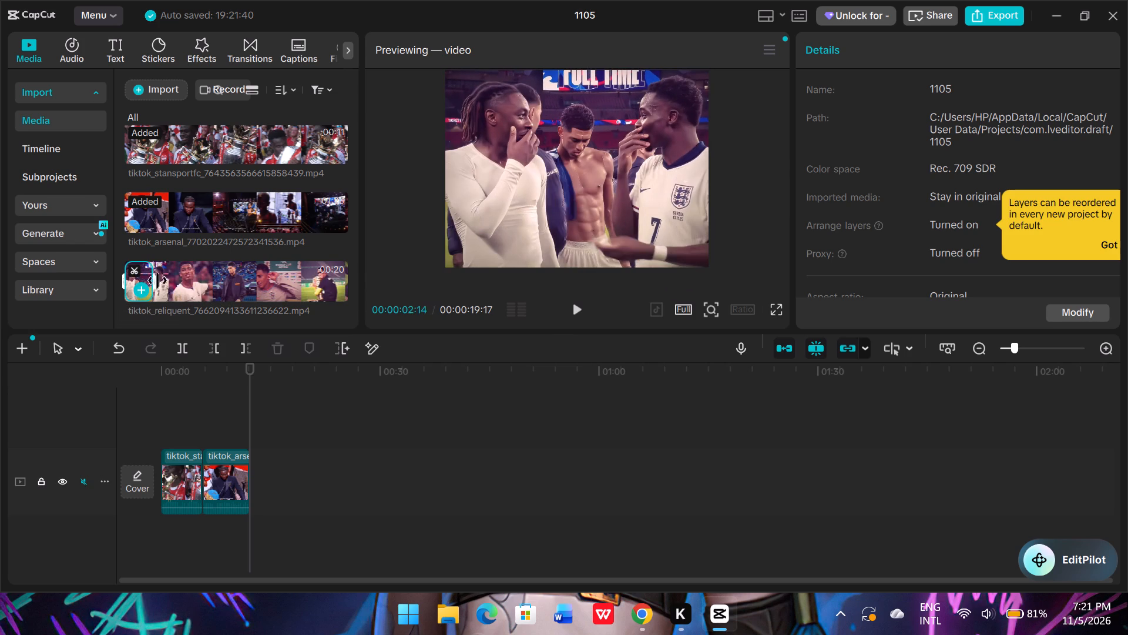
drag(137, 275, 216, 448)
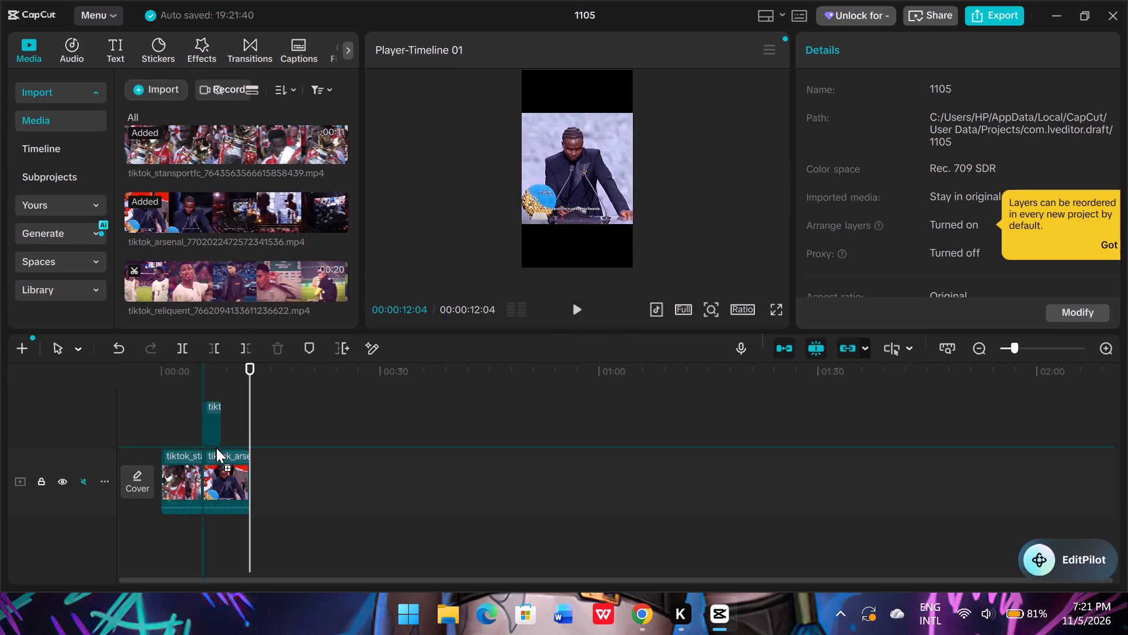
drag(216, 448, 259, 483)
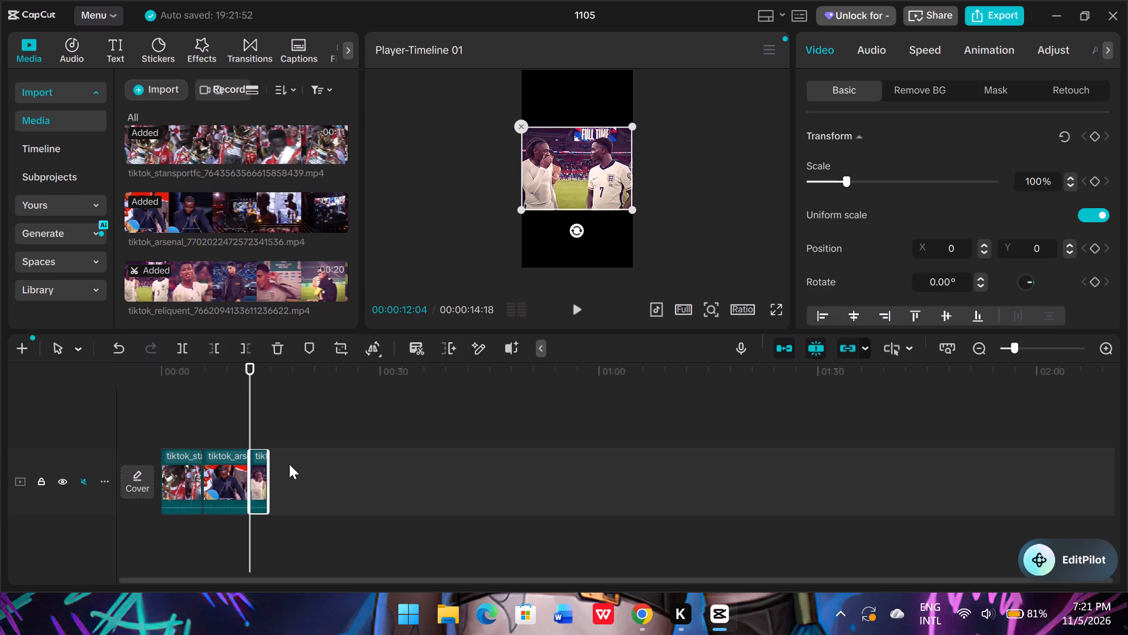
Extend the end of the tiktok_reliquent clip to its full available length so the sequence ends at 00:00:31:21.
drag(271, 458, 298, 463)
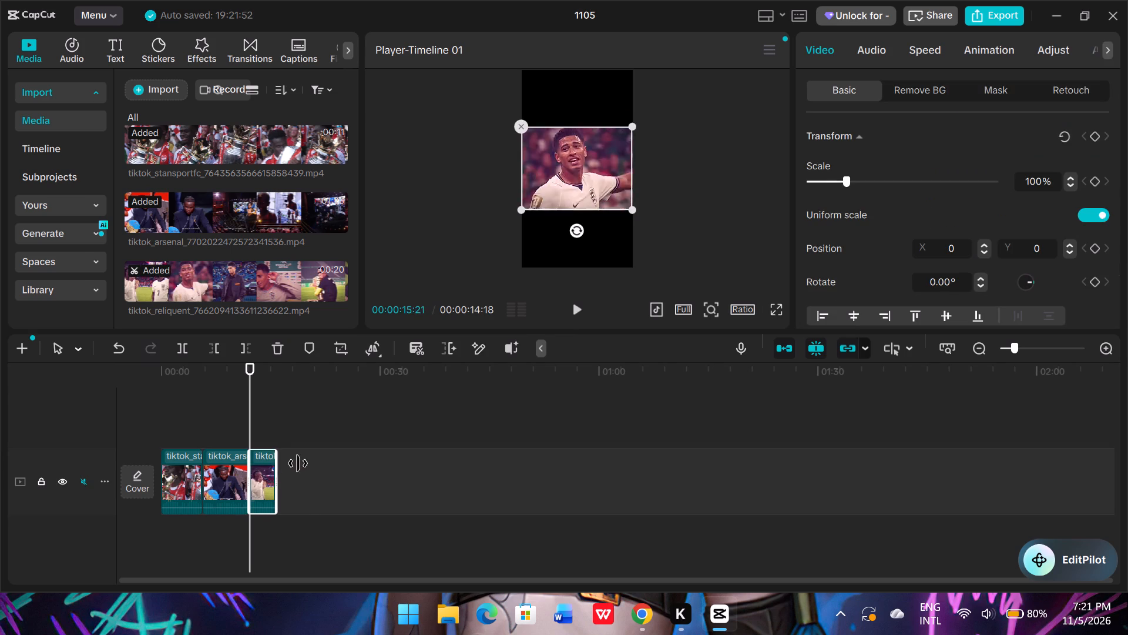
drag(298, 463, 275, 455)
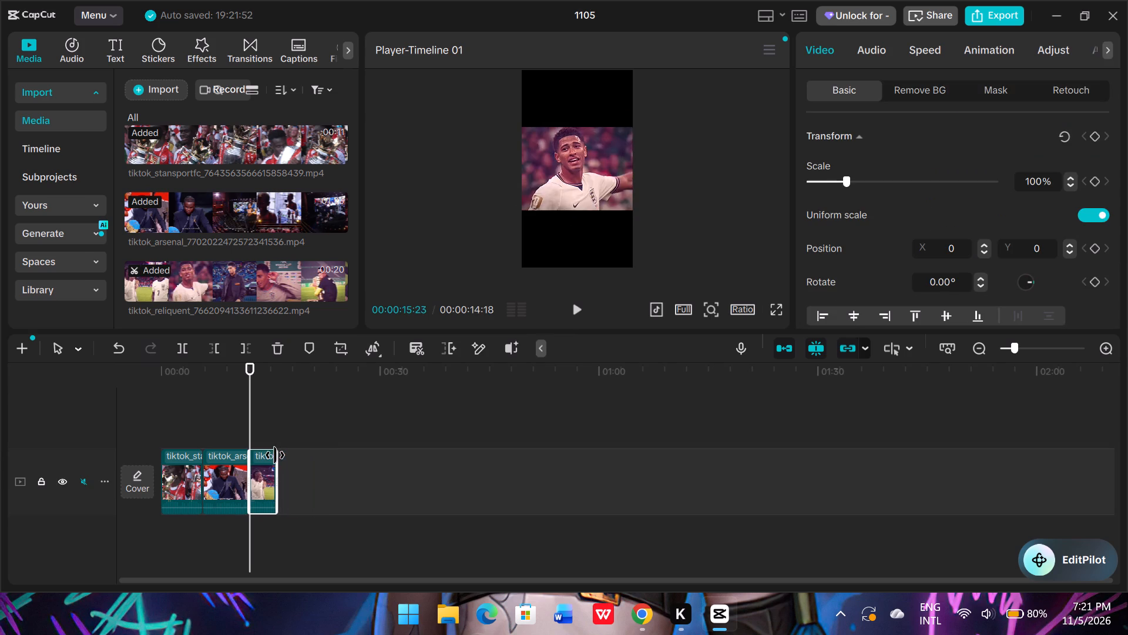
drag(275, 455, 277, 455)
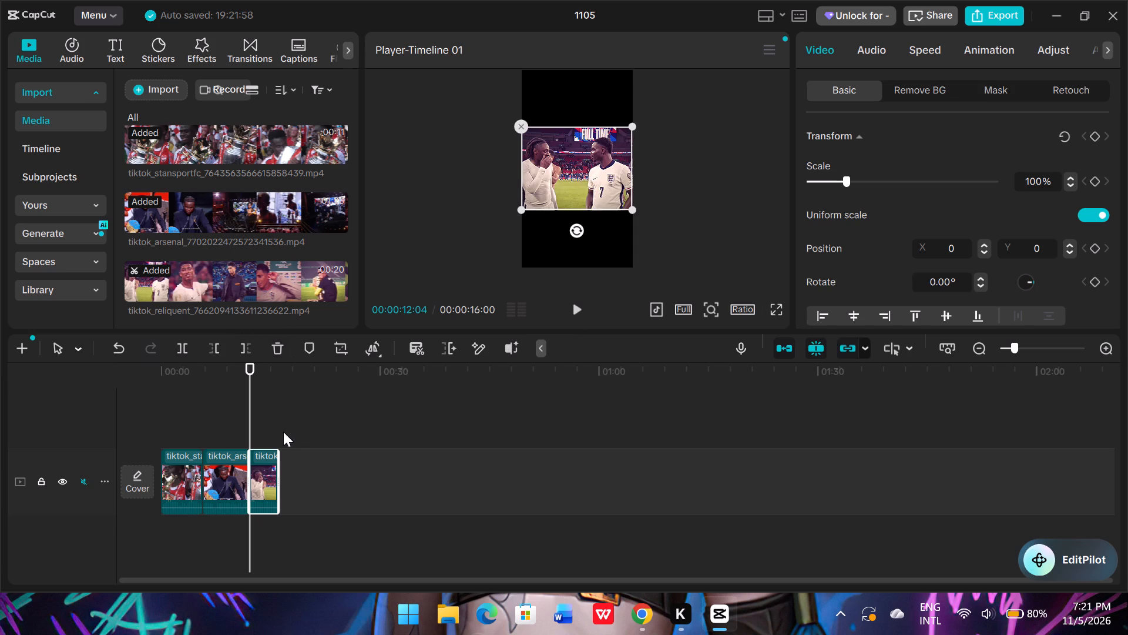
drag(278, 455, 498, 510)
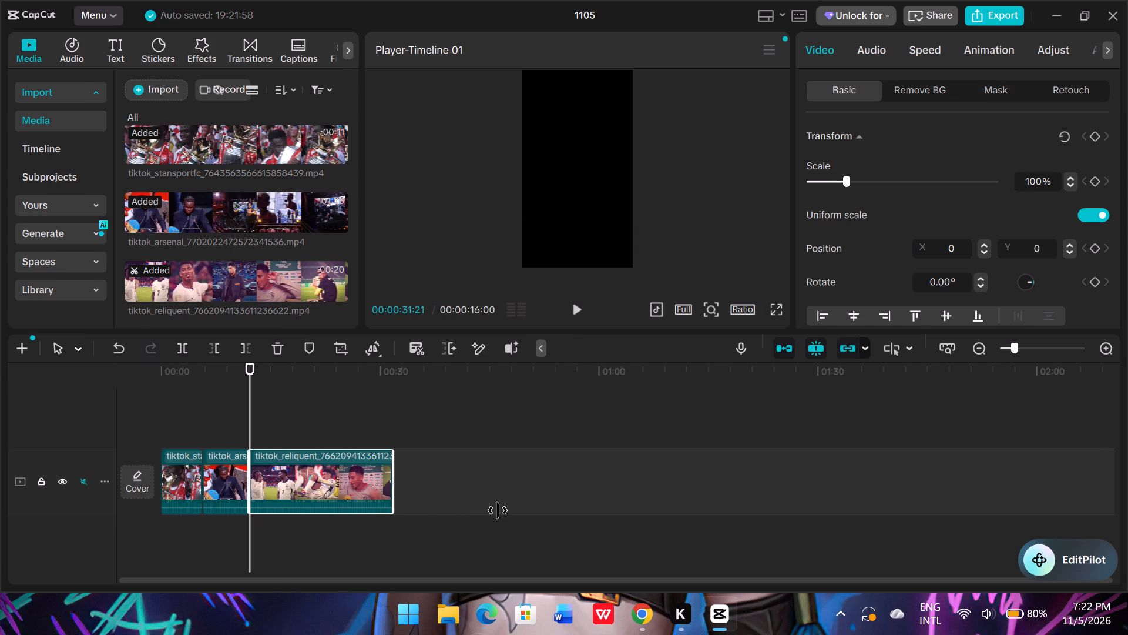
drag(498, 510, 553, 482)
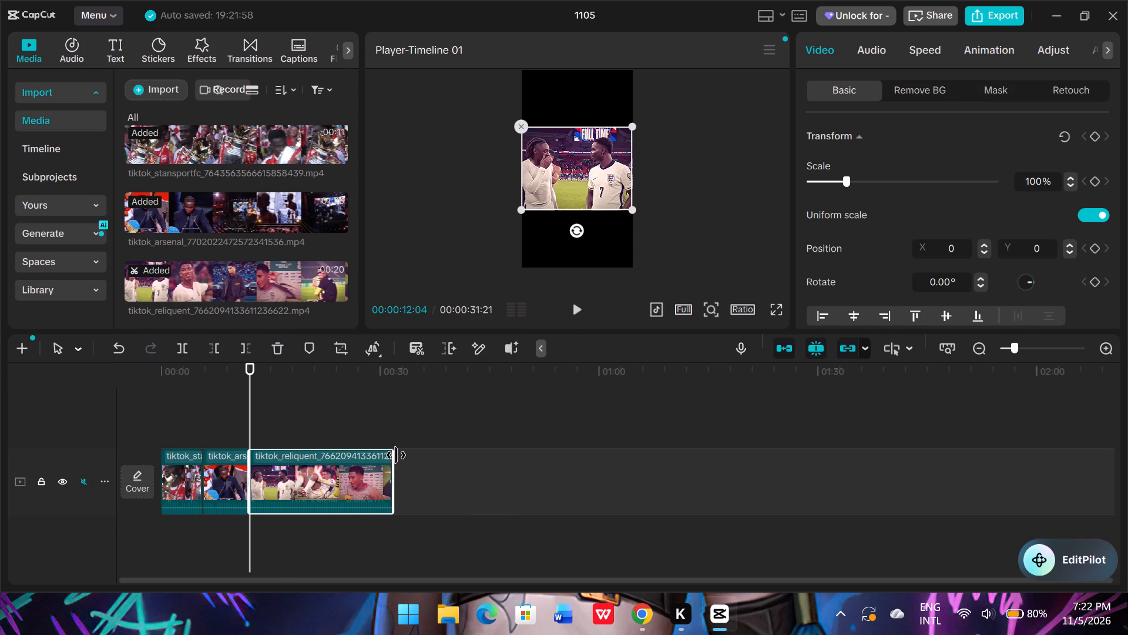
drag(391, 451, 414, 447)
drag(392, 472, 370, 471)
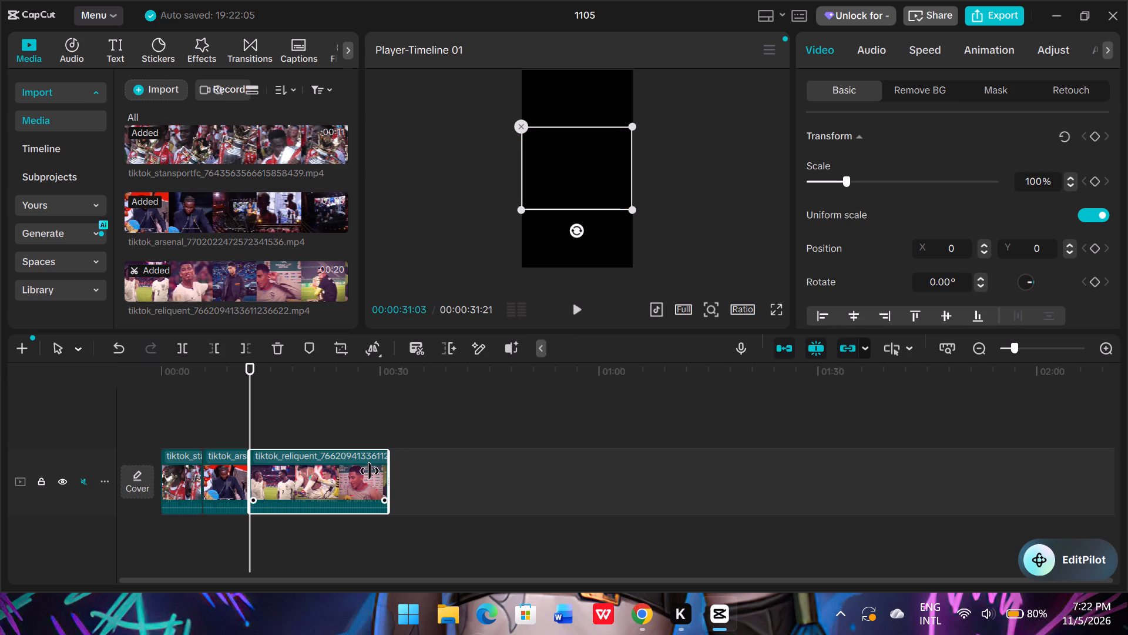
drag(370, 471, 297, 468)
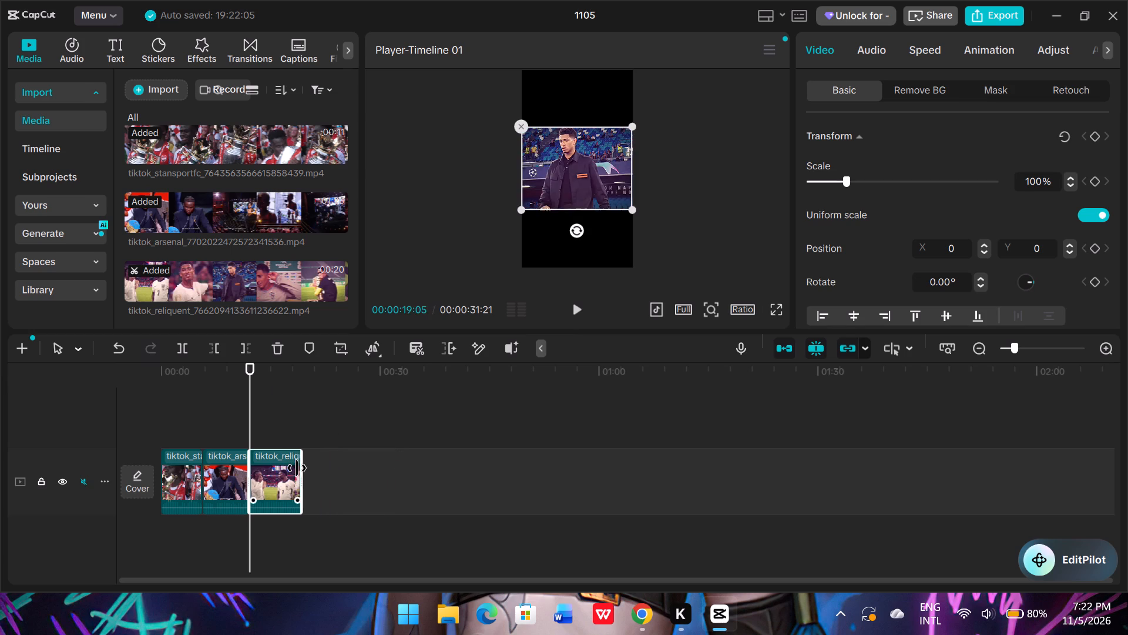
drag(297, 468, 469, 498)
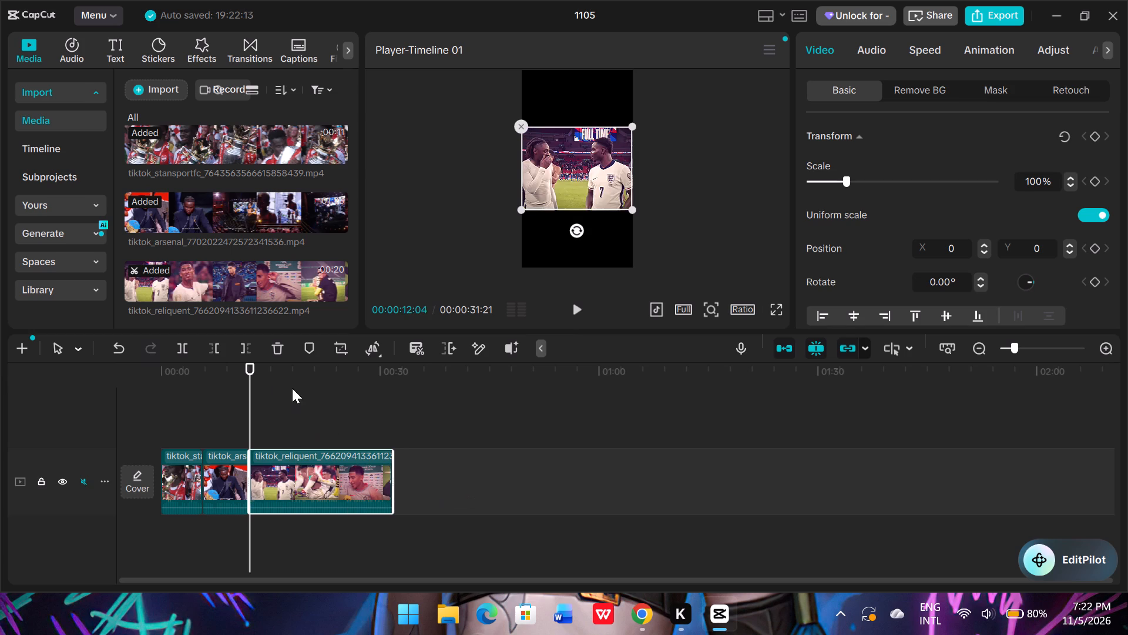
Split the tiktok_reliquent clip at 00:00:14:26 and delete the portion after the cut.
drag(254, 370, 298, 388)
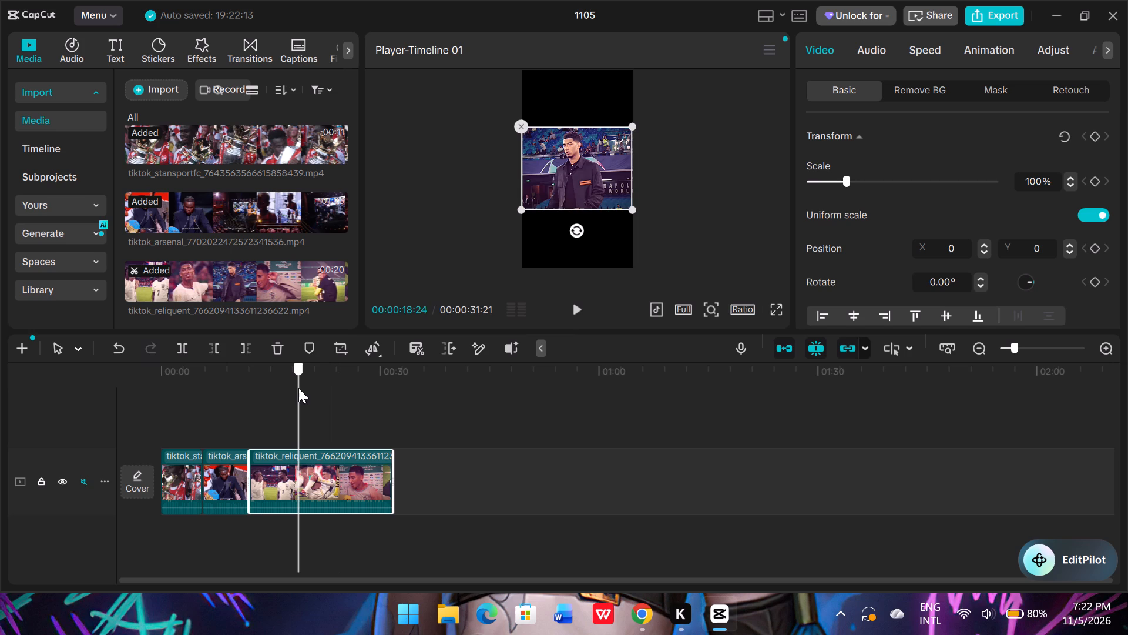
drag(298, 388, 291, 383)
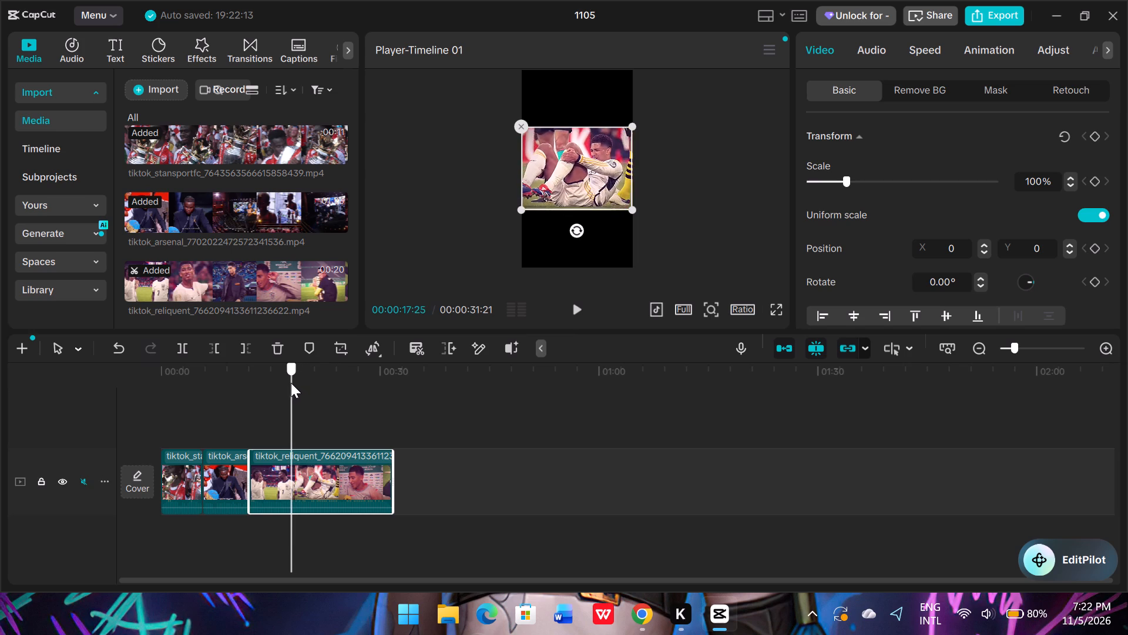
drag(291, 383, 280, 373)
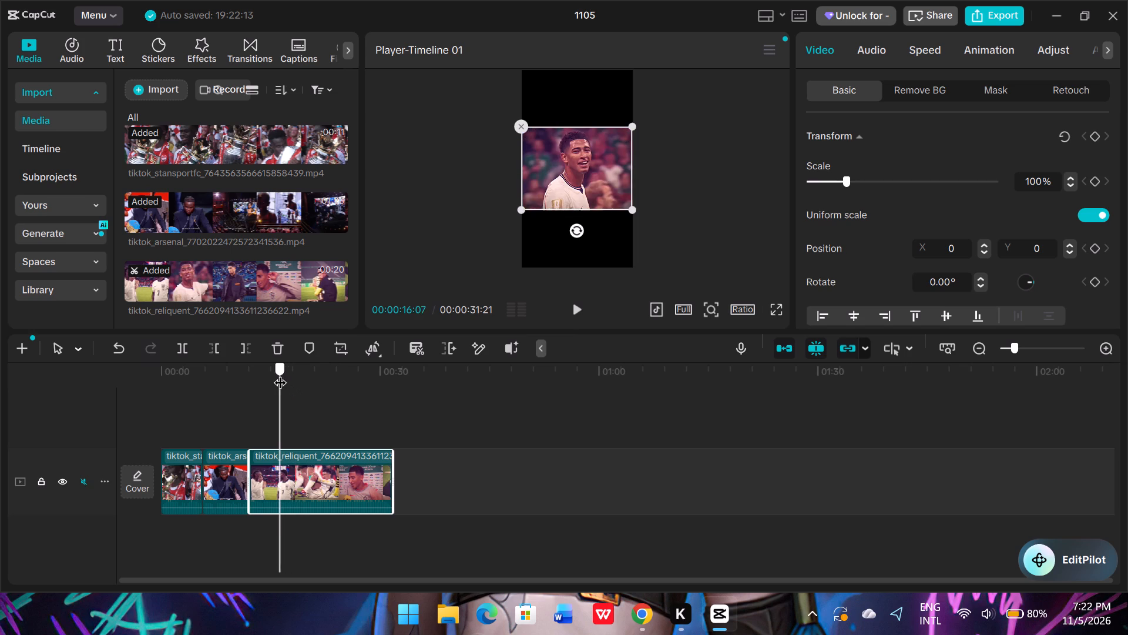
drag(280, 373, 271, 367)
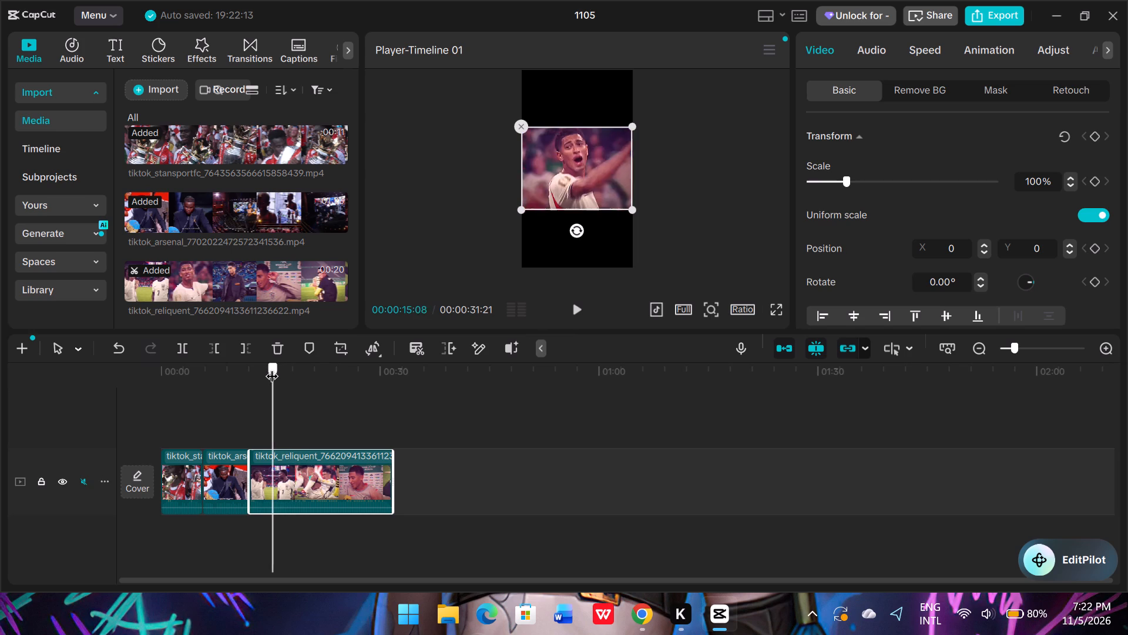
drag(271, 367, 270, 366)
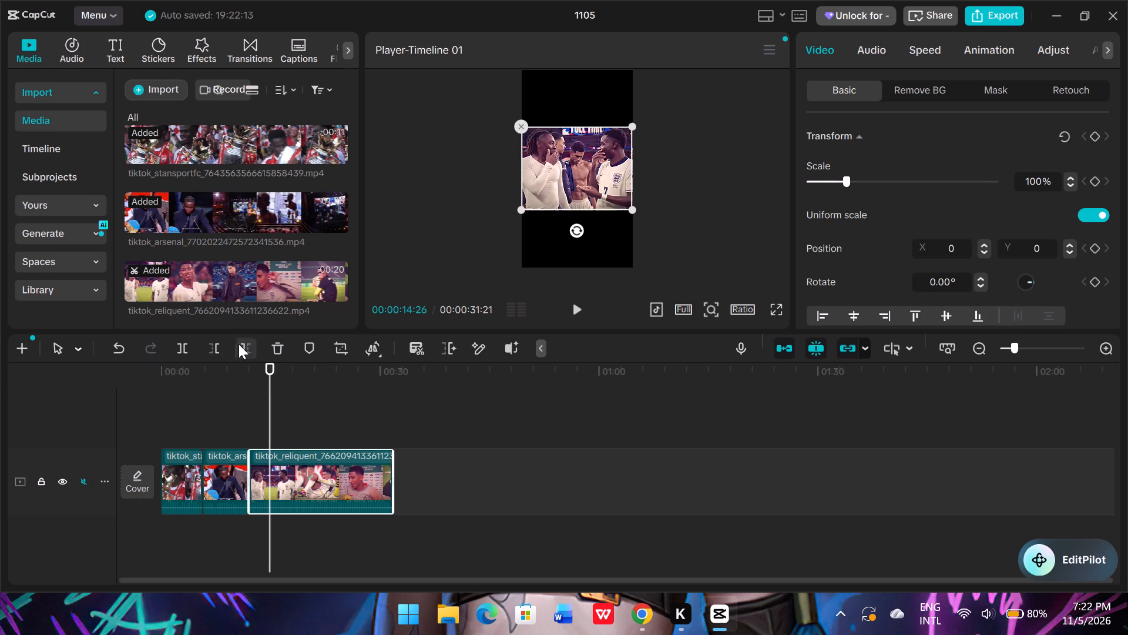
click(183, 345)
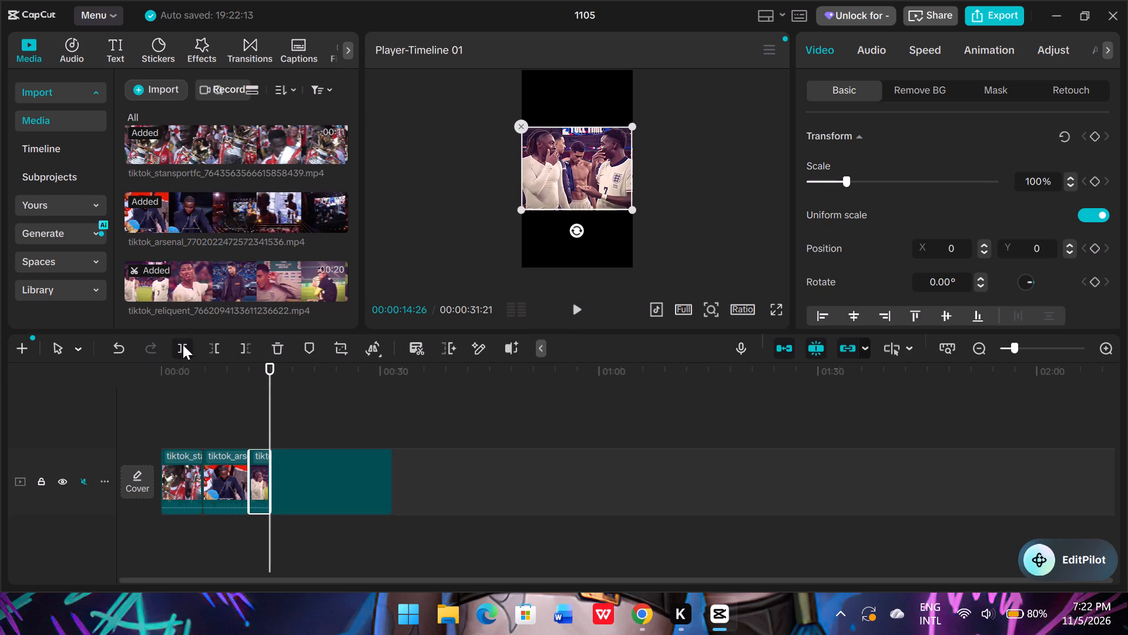
click(349, 482)
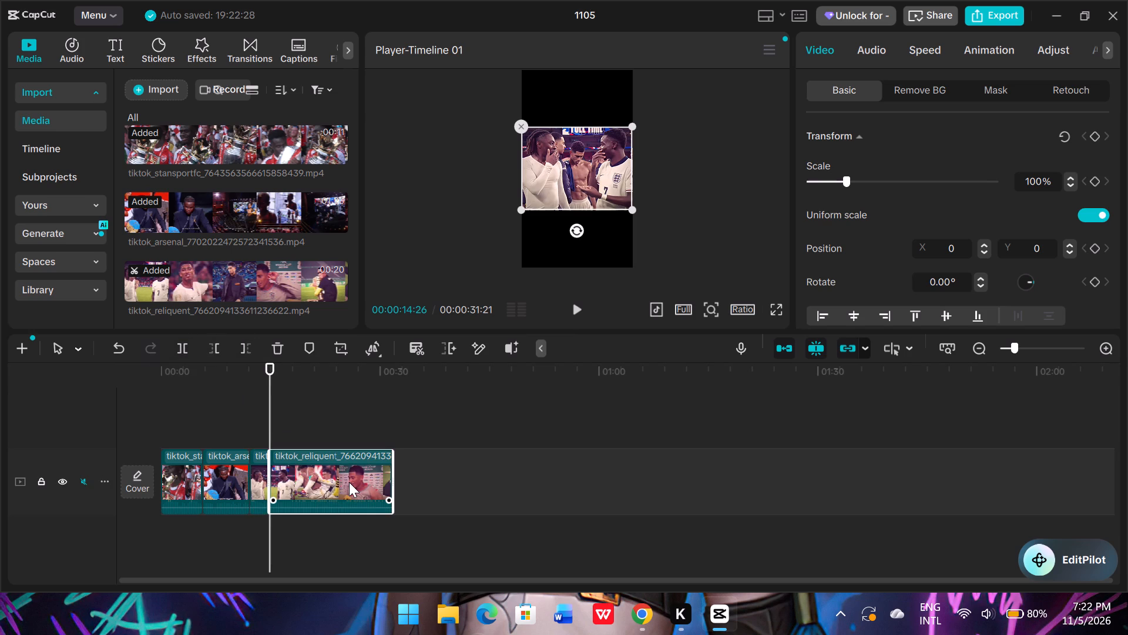
key(Delete)
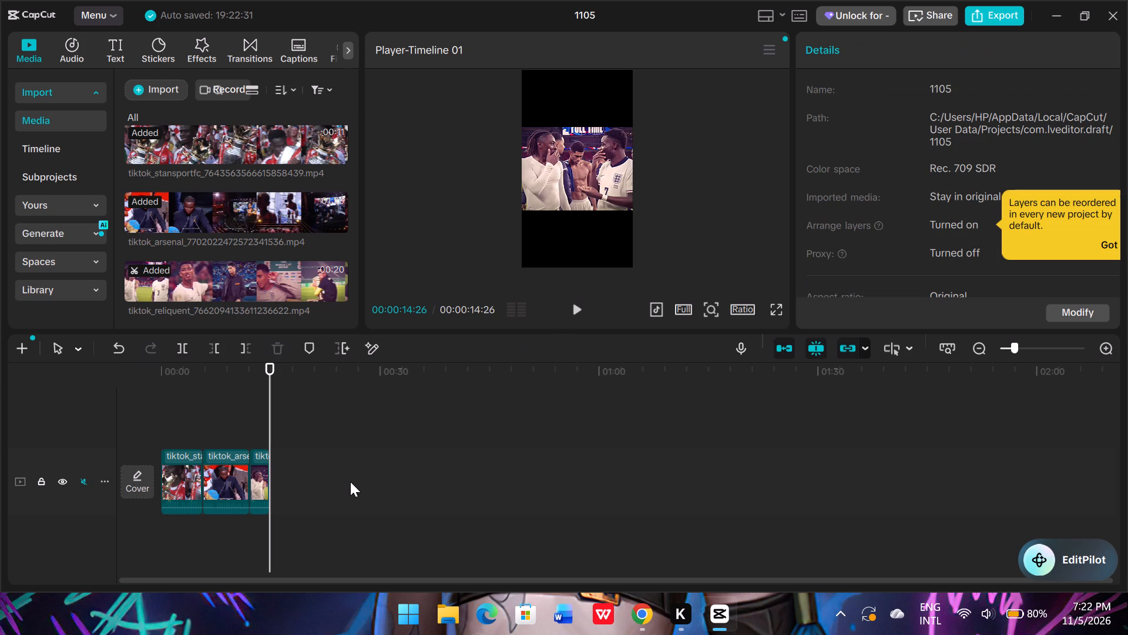
Import the video STARBOY from the Downloads folder into the project media.
click(147, 98)
click(180, 126)
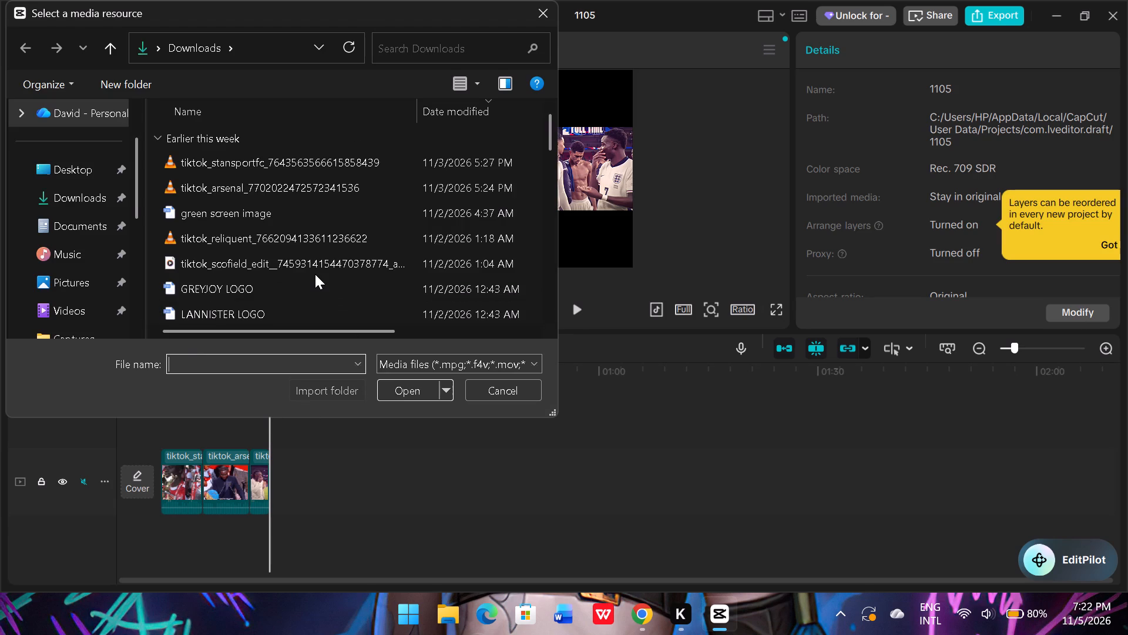
scroll(314, 273, down, 3)
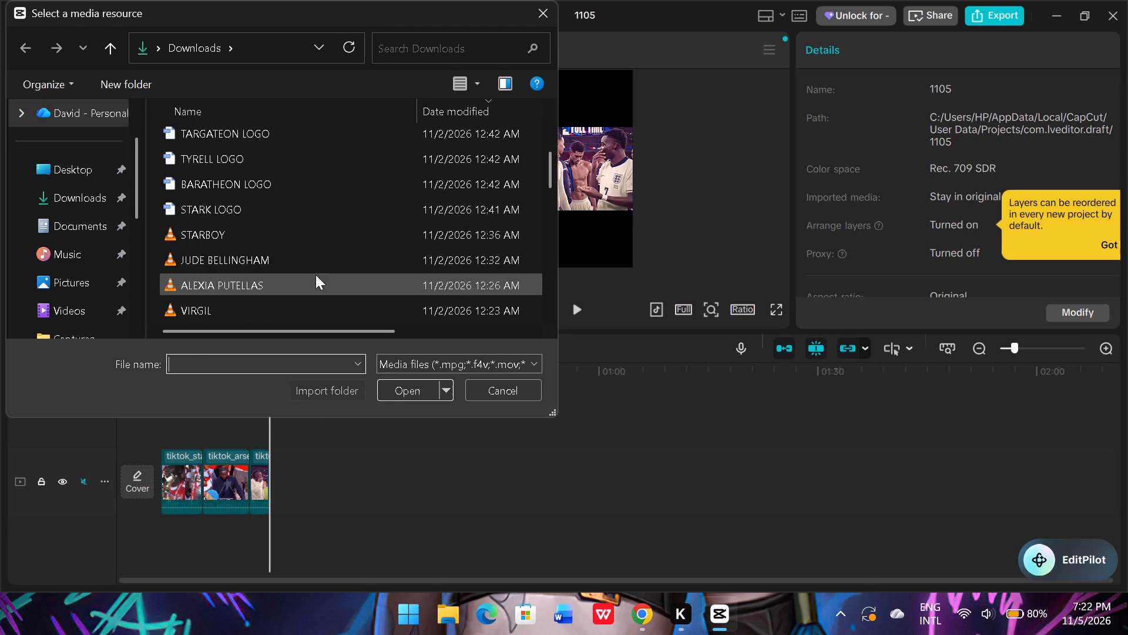
click(306, 240)
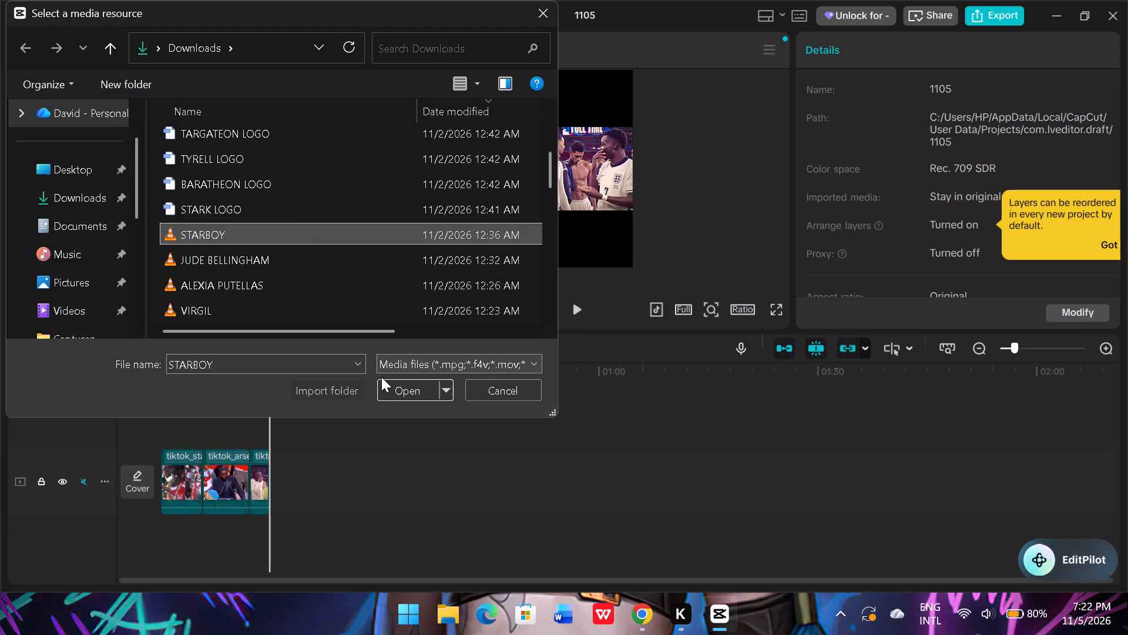
click(395, 393)
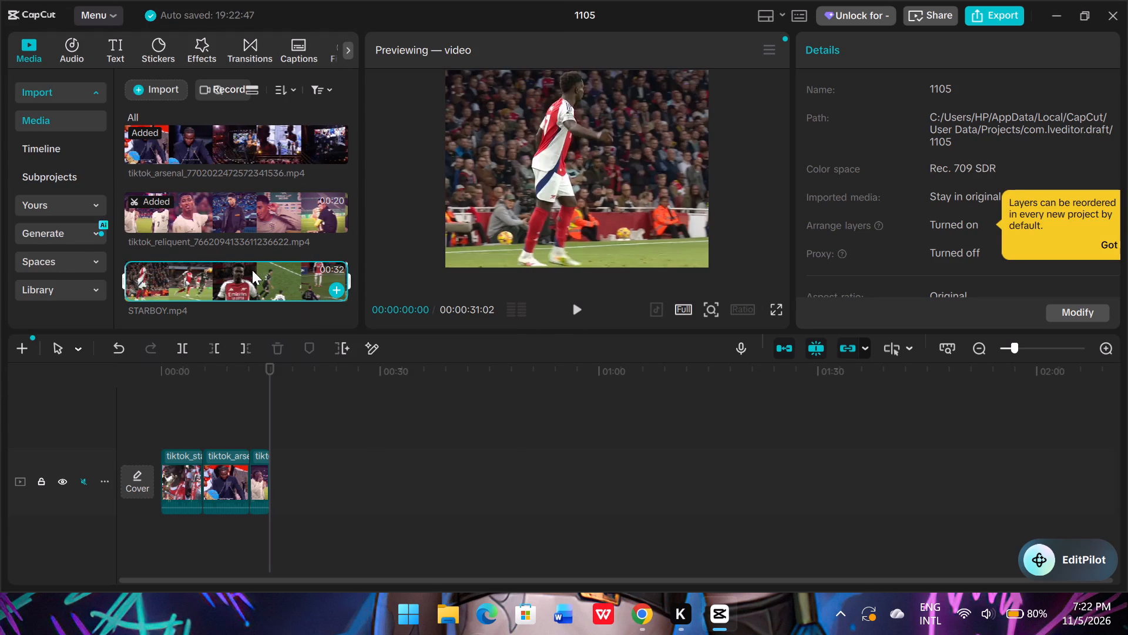
Add STARBOY.mp4 to the main track directly after the tiktok_reliquent clip and scrub through it to the end of the sequence.
drag(249, 268, 302, 482)
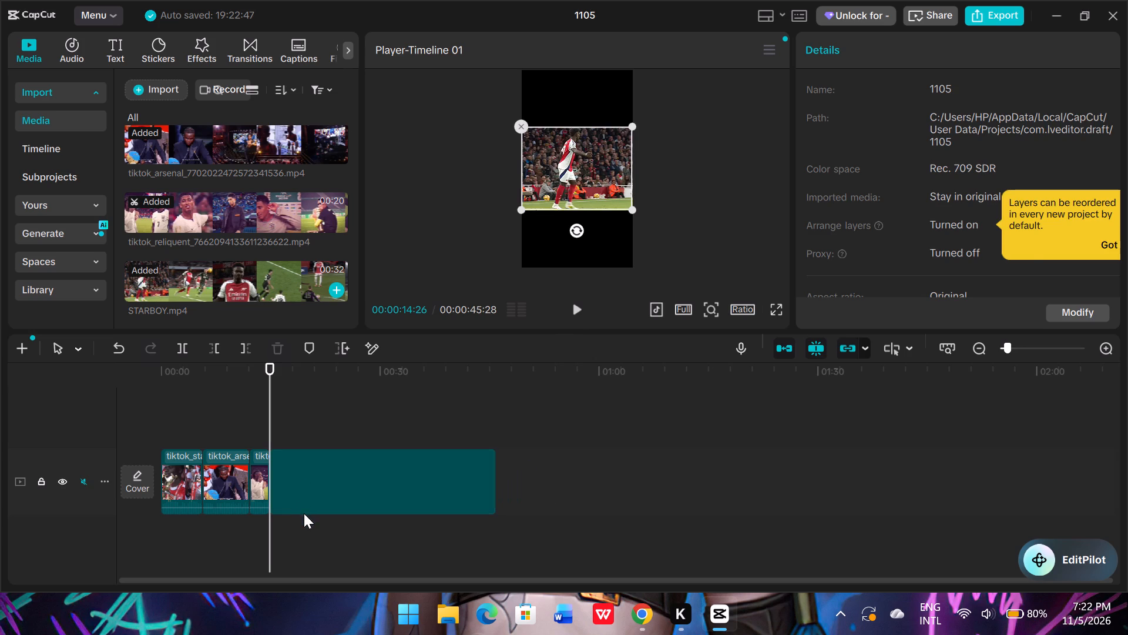
drag(271, 365, 421, 393)
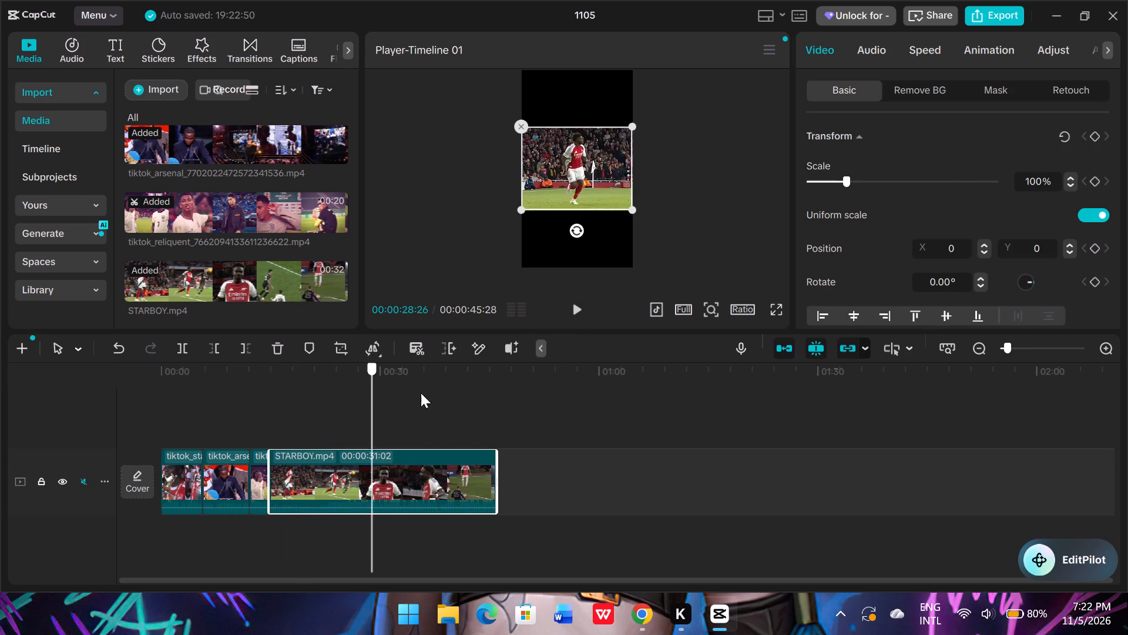
drag(421, 393, 334, 385)
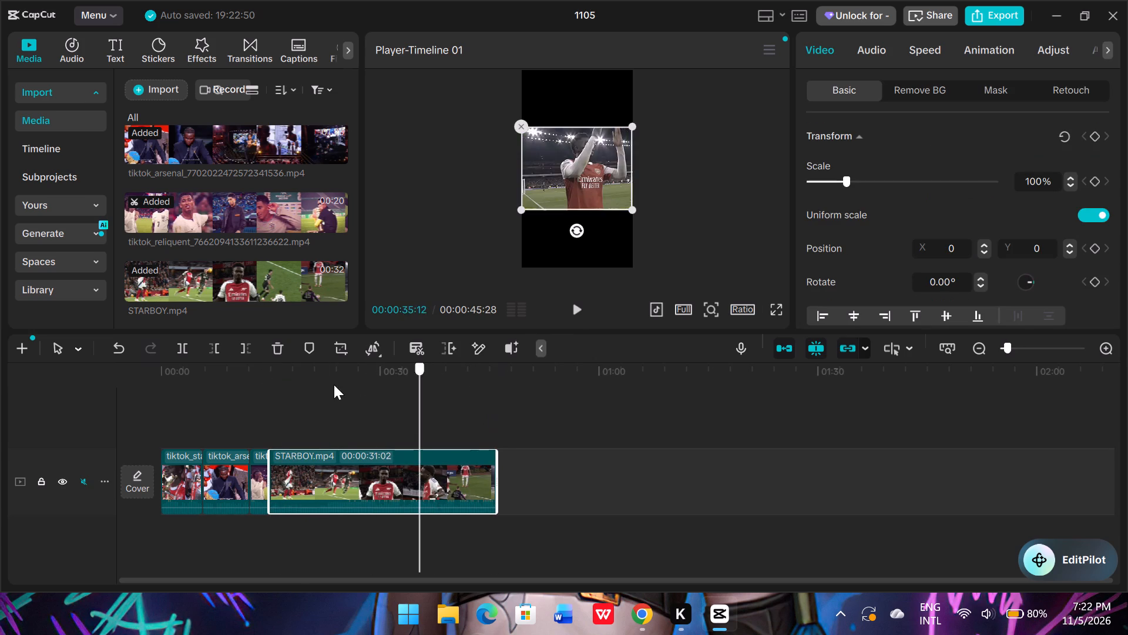
drag(334, 385, 384, 409)
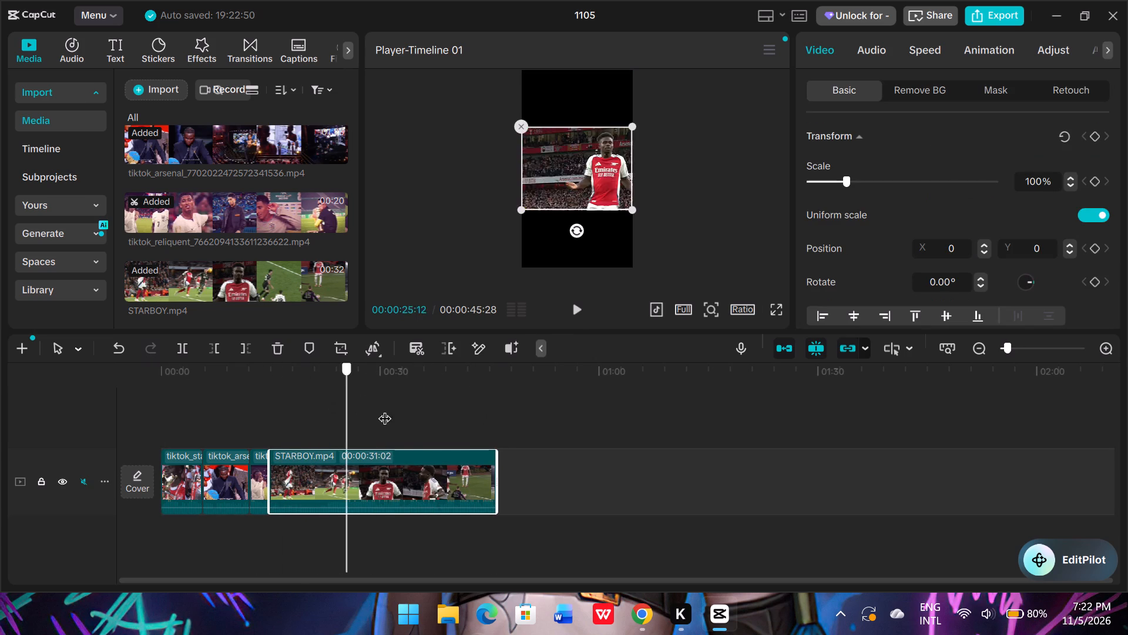
drag(384, 409, 335, 409)
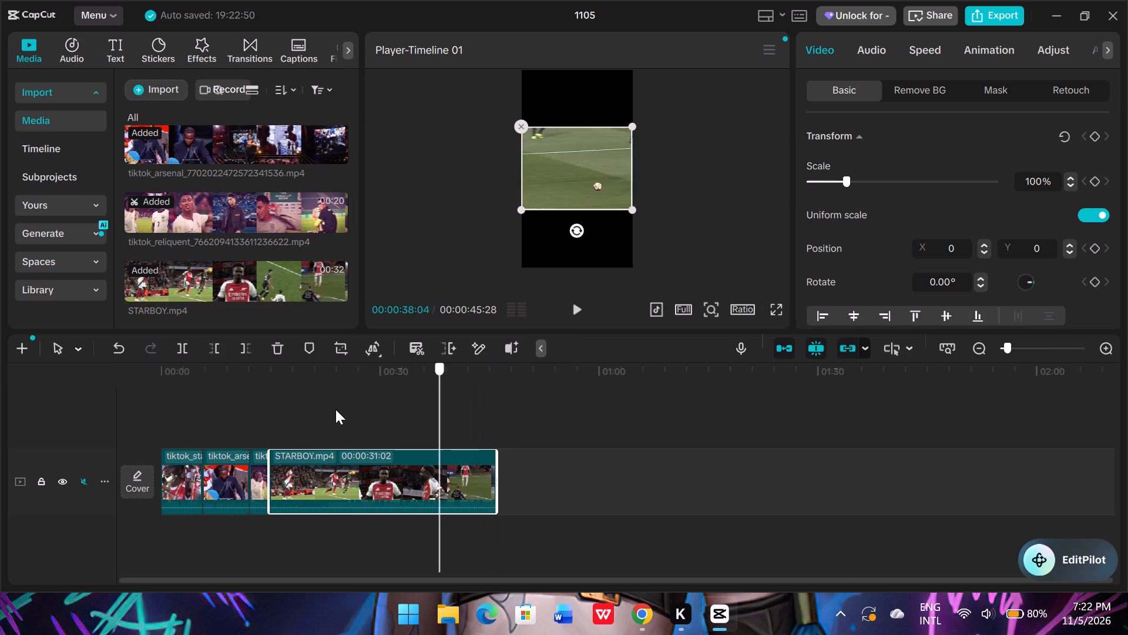
drag(335, 409, 542, 439)
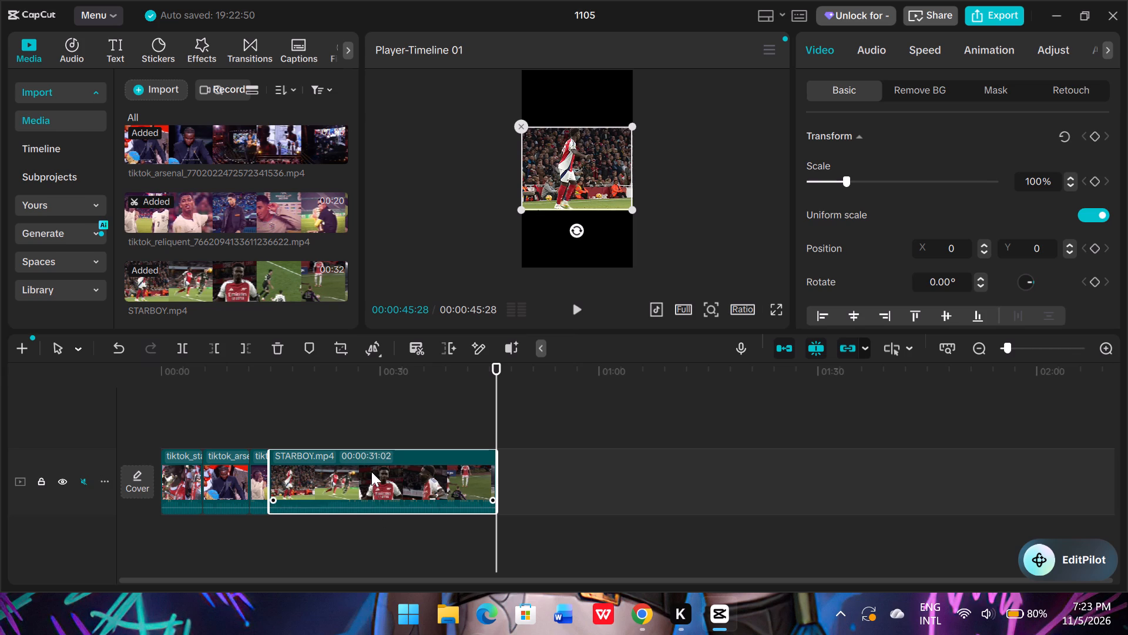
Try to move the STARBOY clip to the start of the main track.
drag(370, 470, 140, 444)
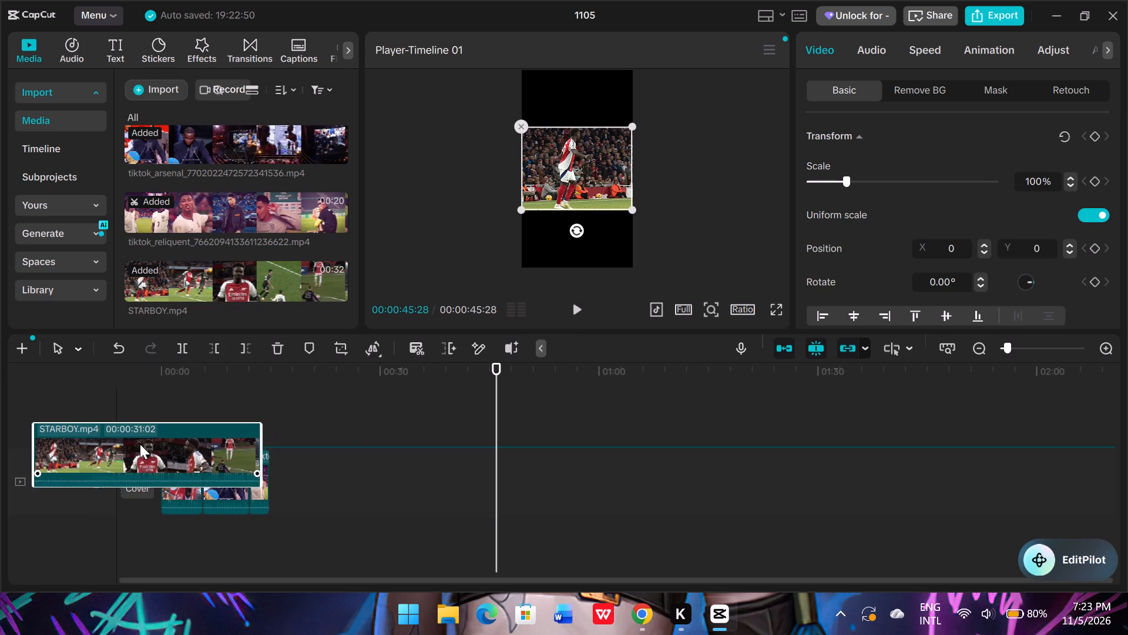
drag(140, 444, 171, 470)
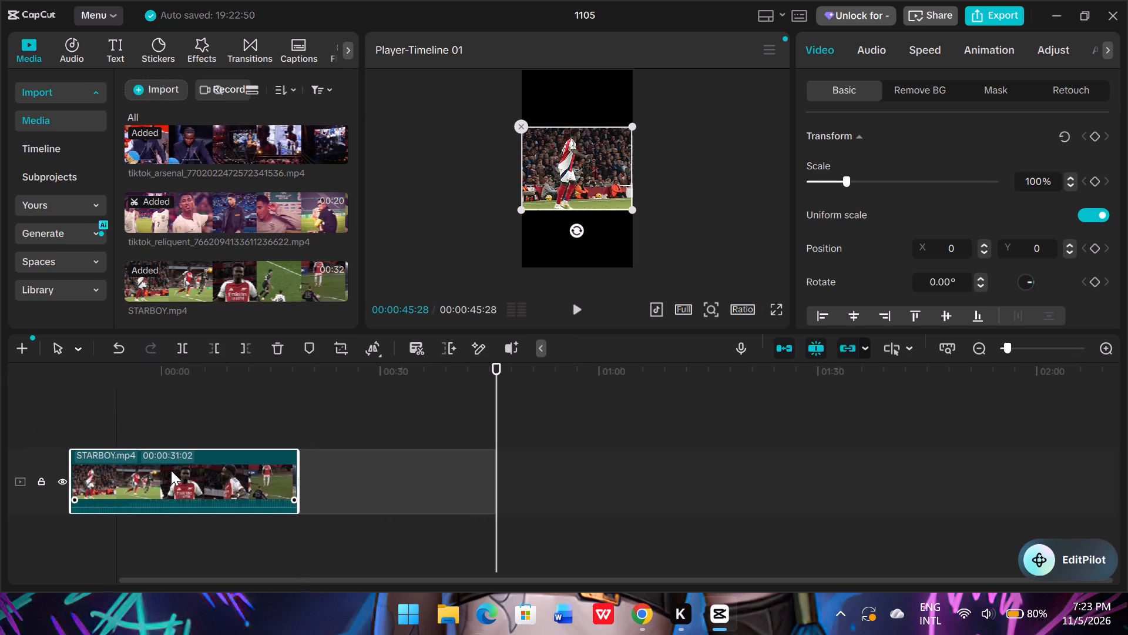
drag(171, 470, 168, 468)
Put STARBOY.mp4 first on the main track by moving the tiktok_stans, tiktok_arsenal and tiktok_reliquent clips behind it, in that order.
drag(180, 478, 241, 483)
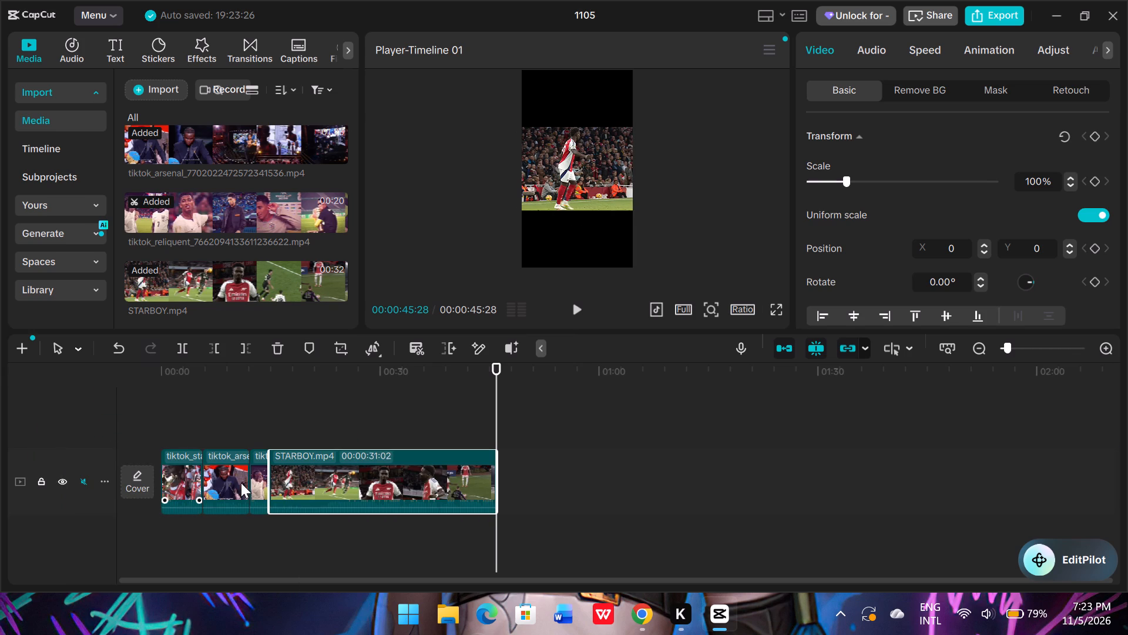
drag(241, 483, 493, 481)
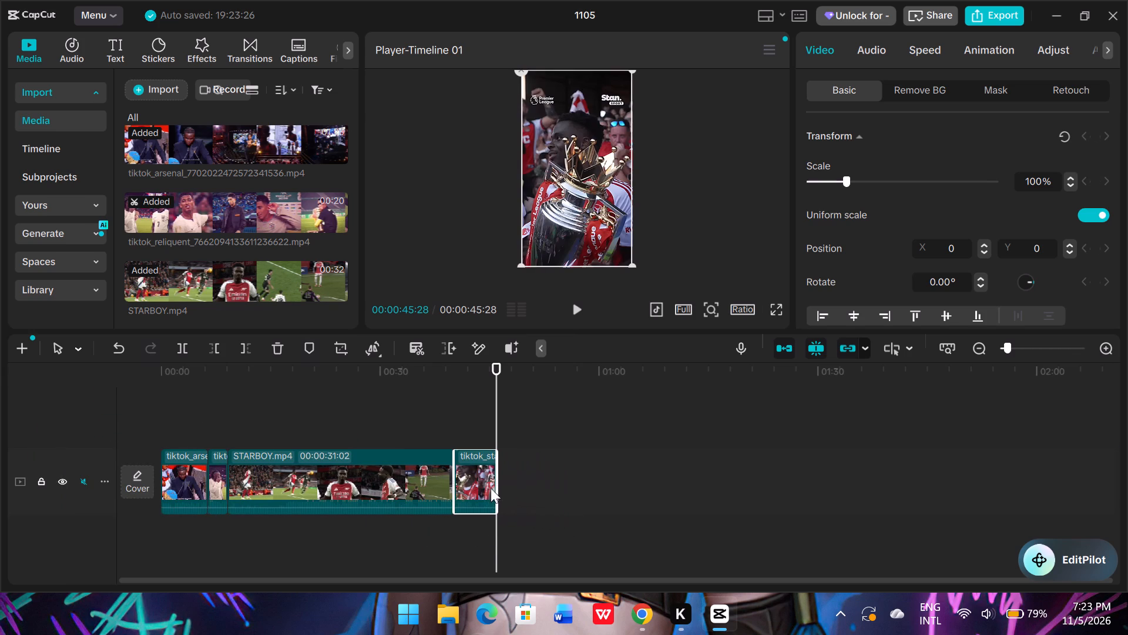
drag(182, 479, 360, 492)
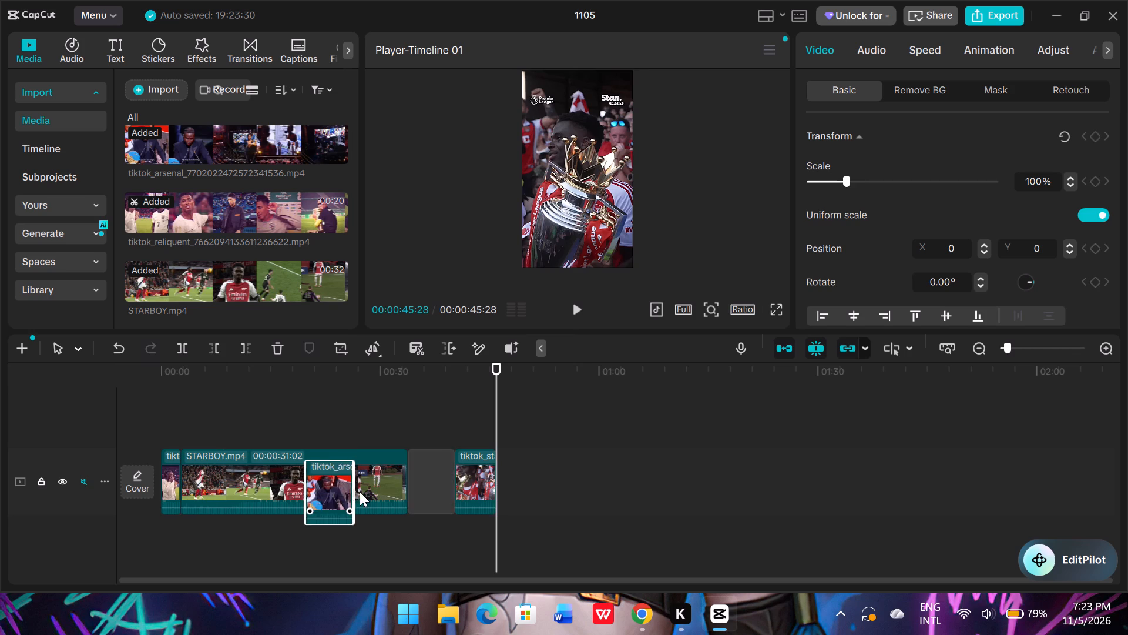
drag(360, 492, 502, 483)
drag(502, 483, 489, 479)
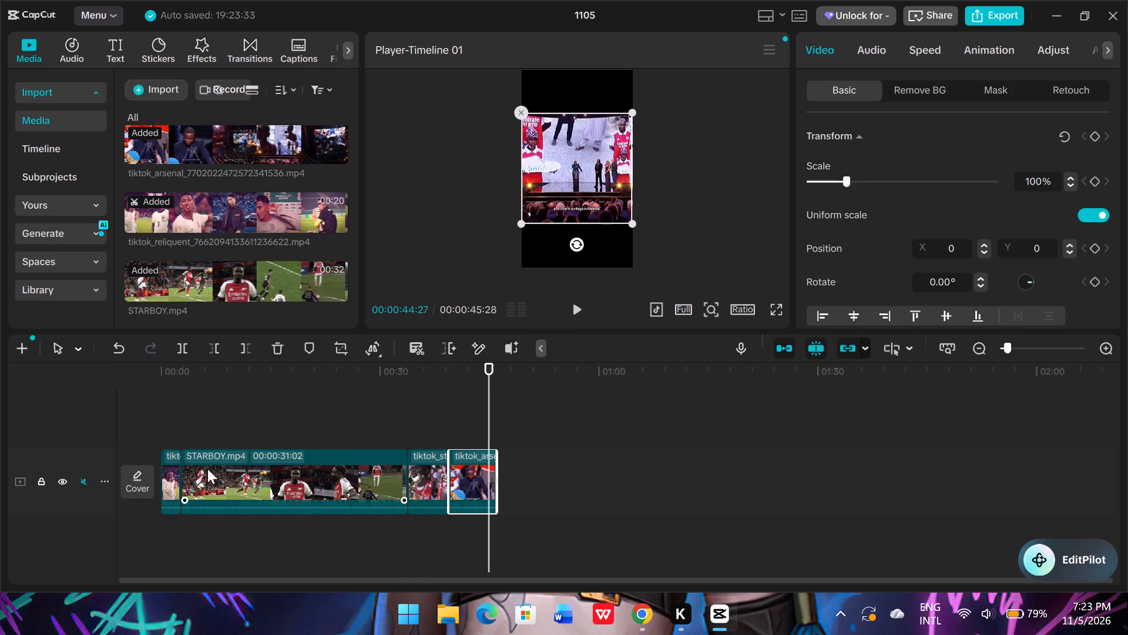
drag(168, 481, 408, 514)
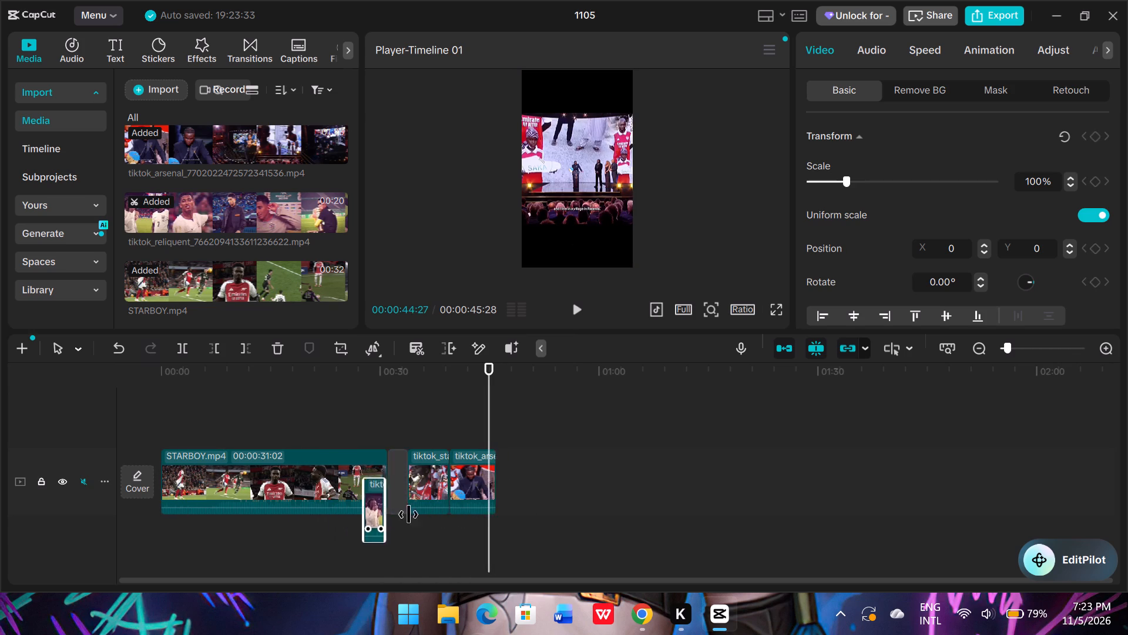
drag(408, 514, 497, 481)
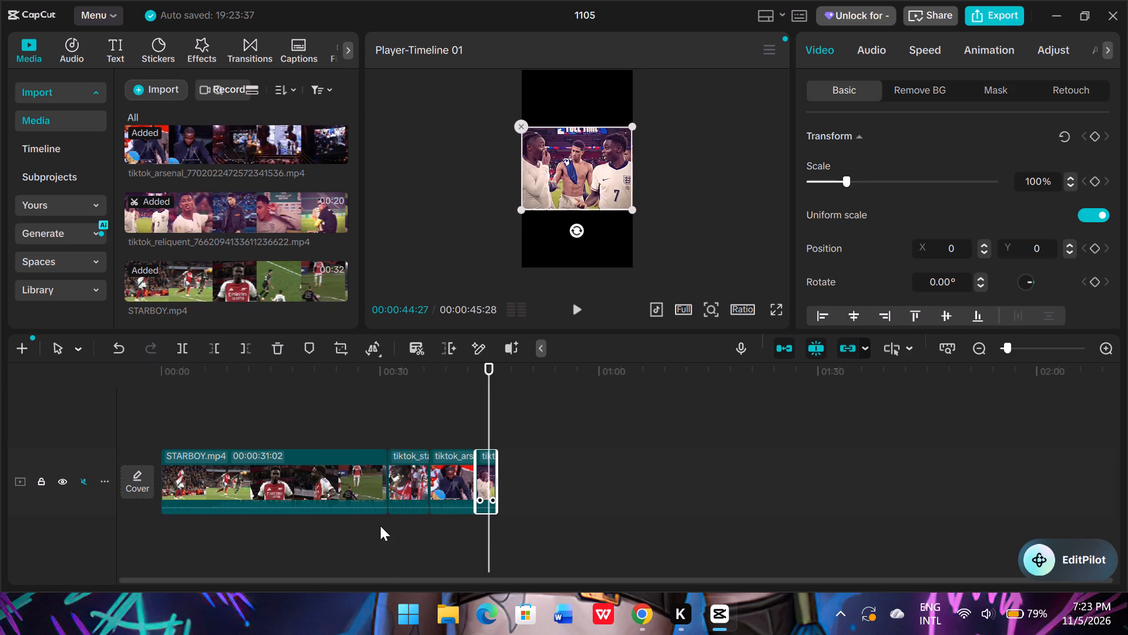
Play the sequence from its start and shift the cut between STARBOY.mp4 and the tiktok_stans clip so STARBOY lasts 00:00:29:19.
drag(490, 363, 409, 380)
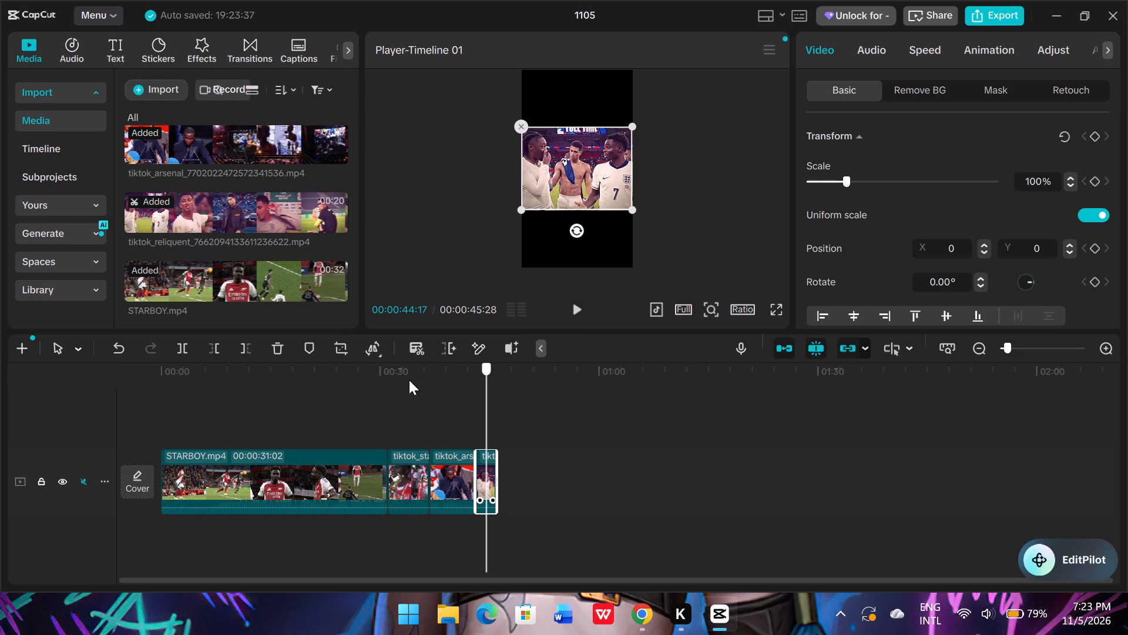
drag(409, 380, 59, 374)
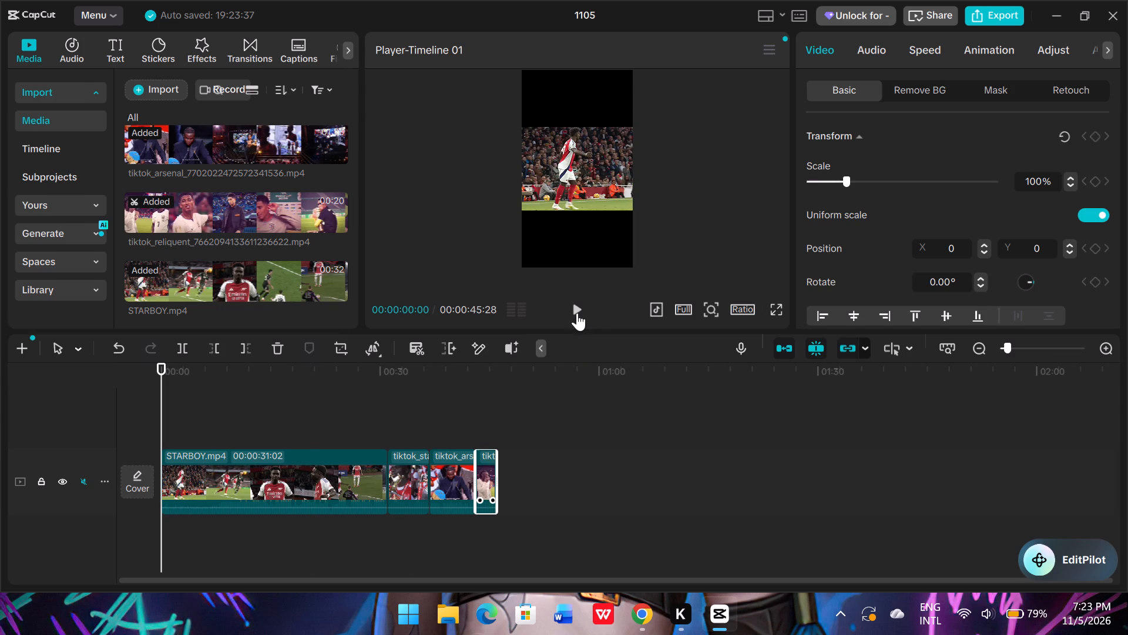
click(577, 313)
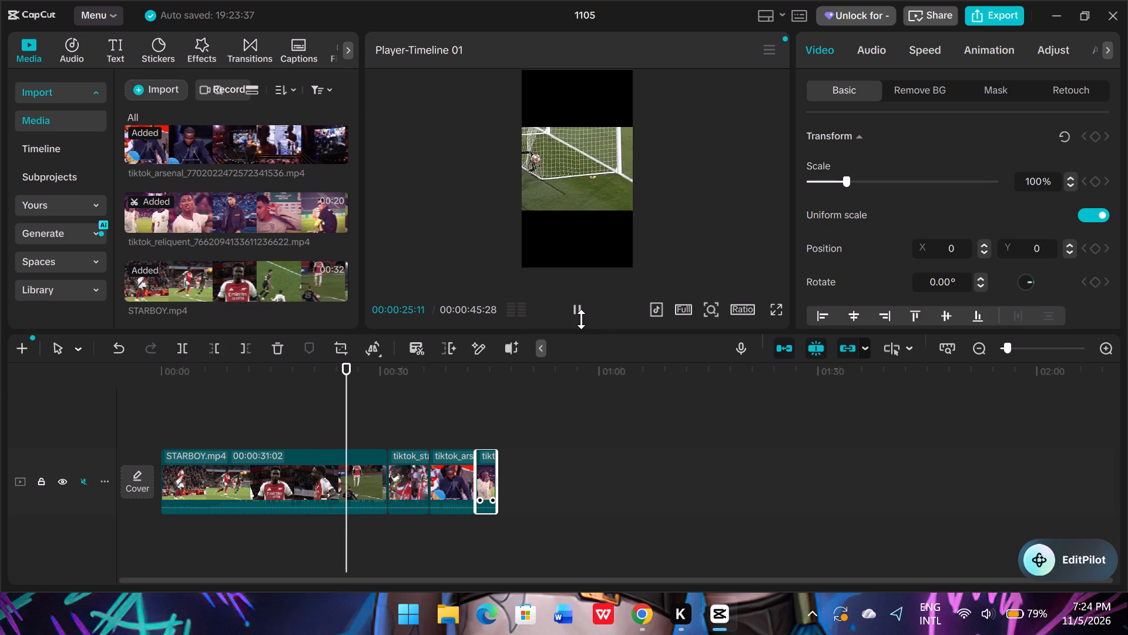
drag(386, 455, 375, 455)
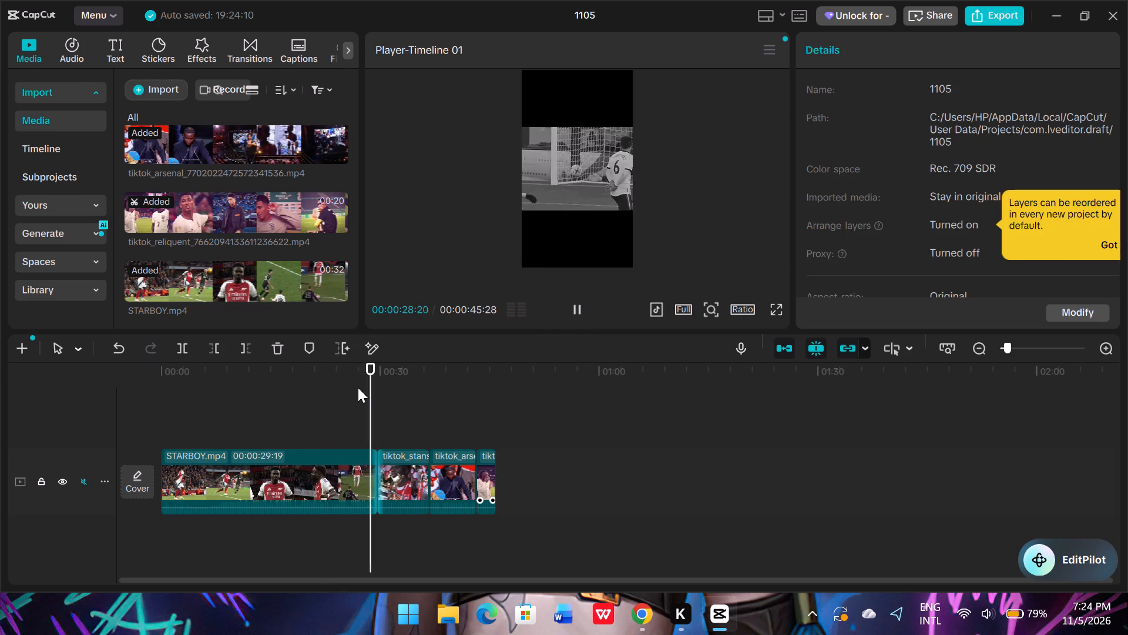
Split STARBOY.mp4 at 00:00:22:13 and delete the portion after the cut.
drag(375, 365, 315, 387)
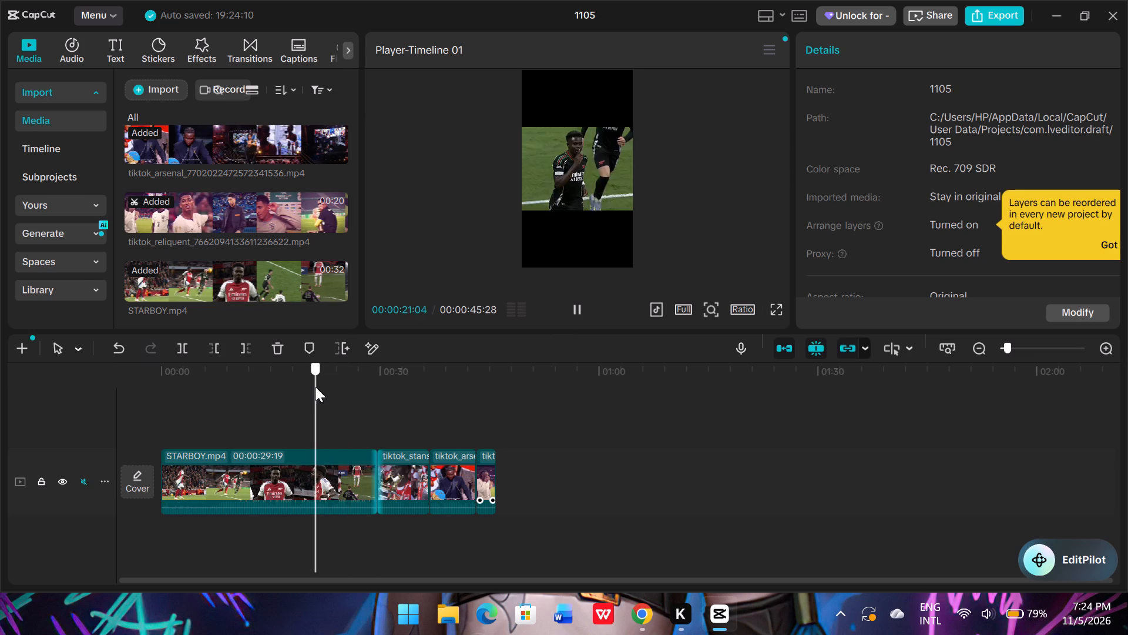
drag(315, 387, 323, 392)
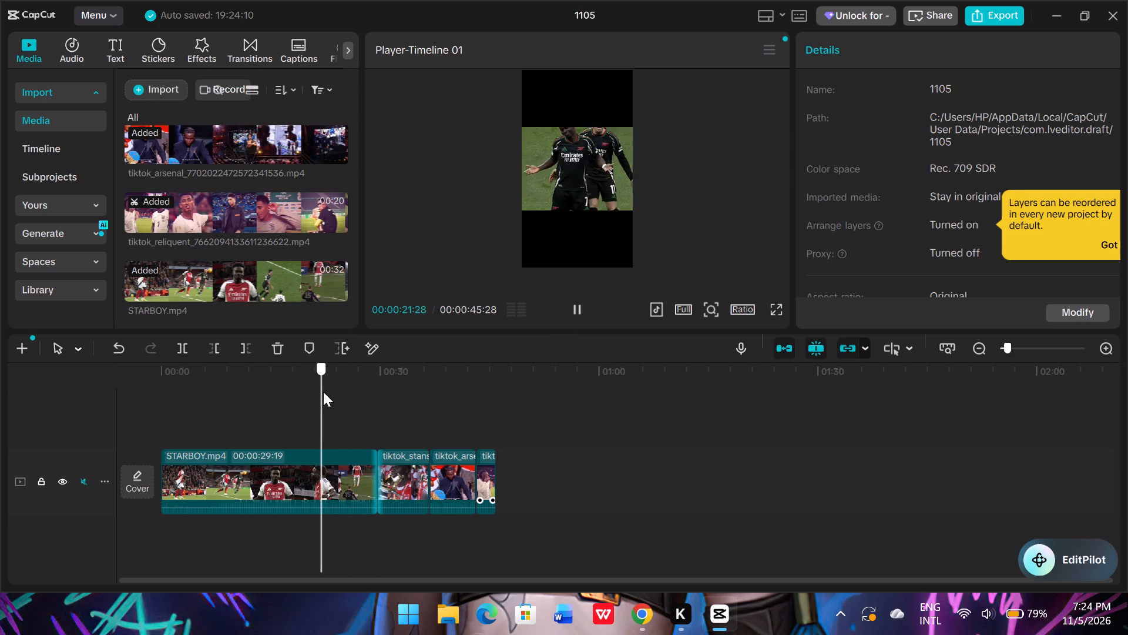
drag(323, 392, 323, 393)
click(323, 393)
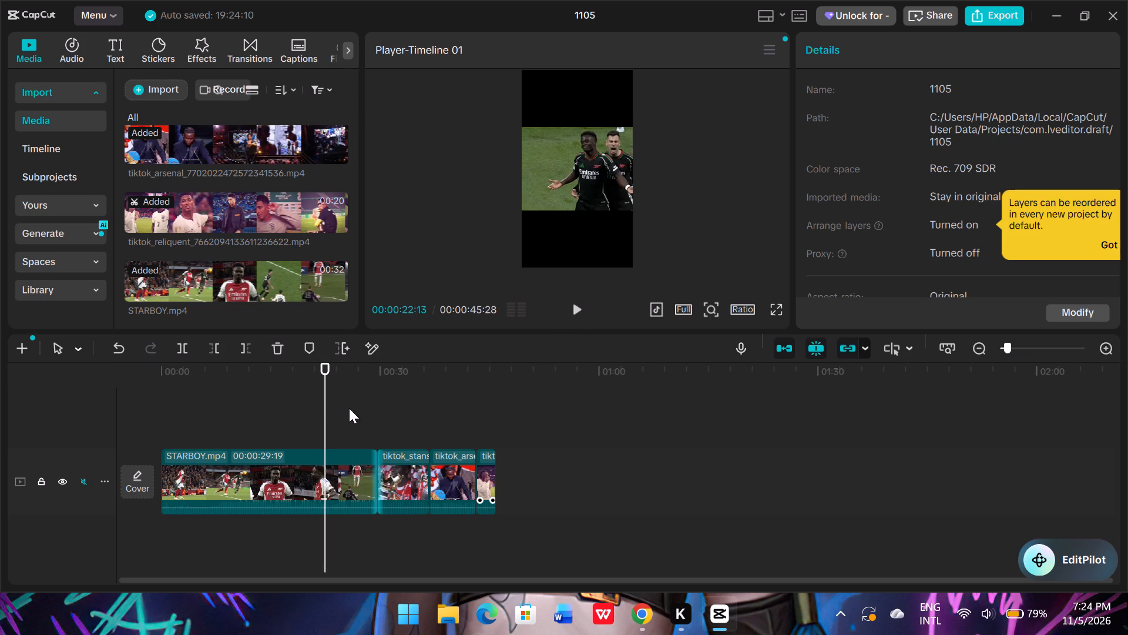
click(177, 355)
click(342, 473)
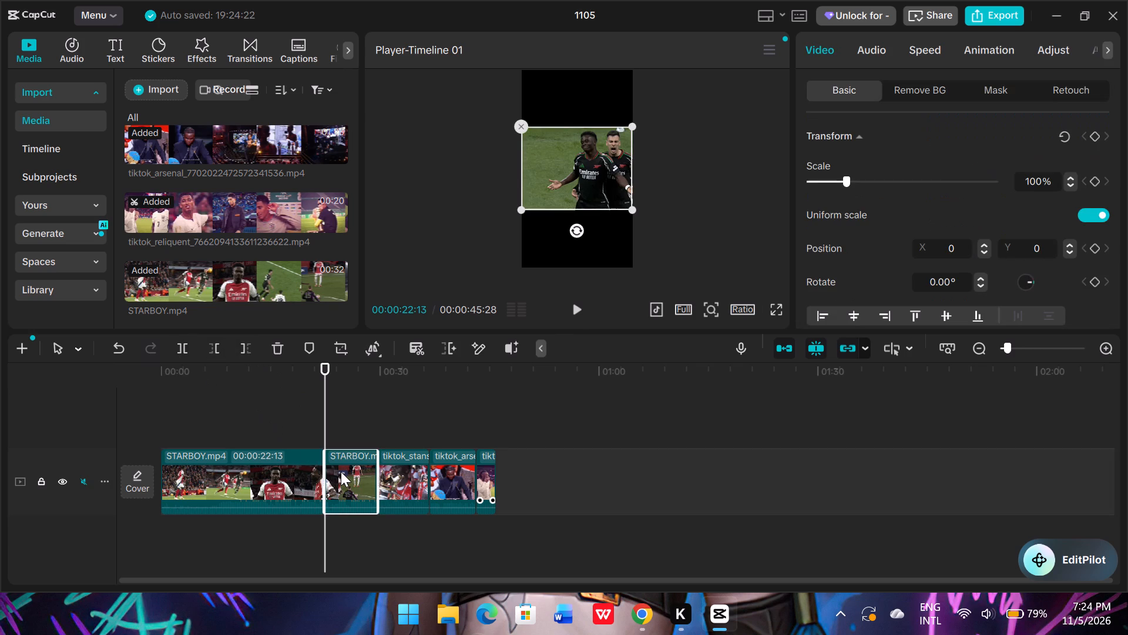
key(Delete)
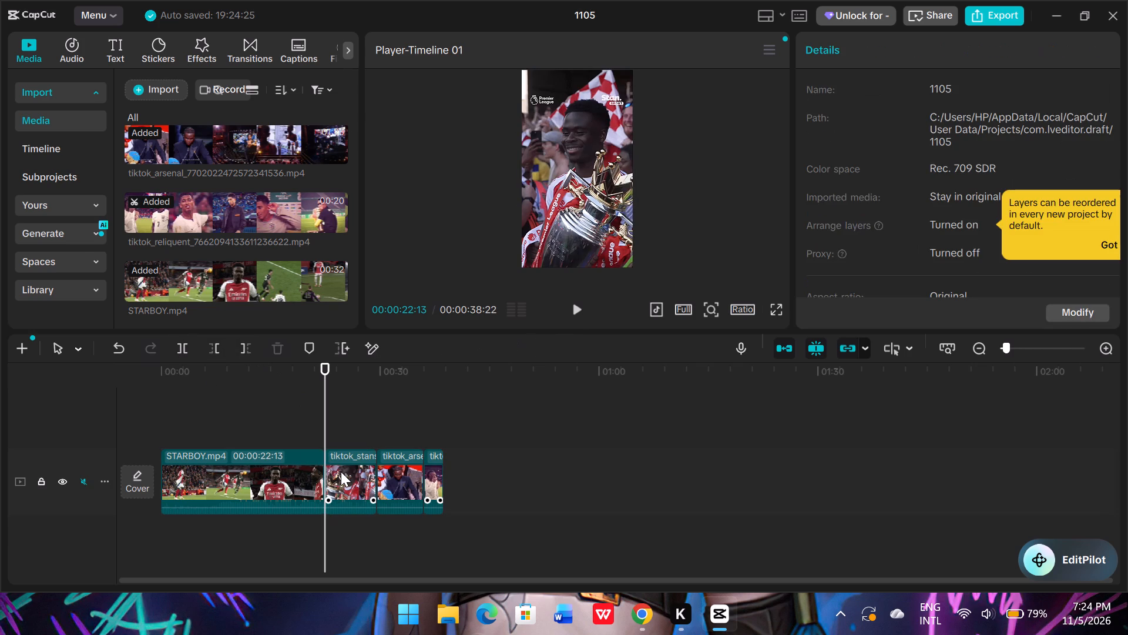
Scrub through the sequence, split the tiktok_arsenal clip at 00:00:32:15 and delete the portion after the cut.
drag(323, 365, 147, 393)
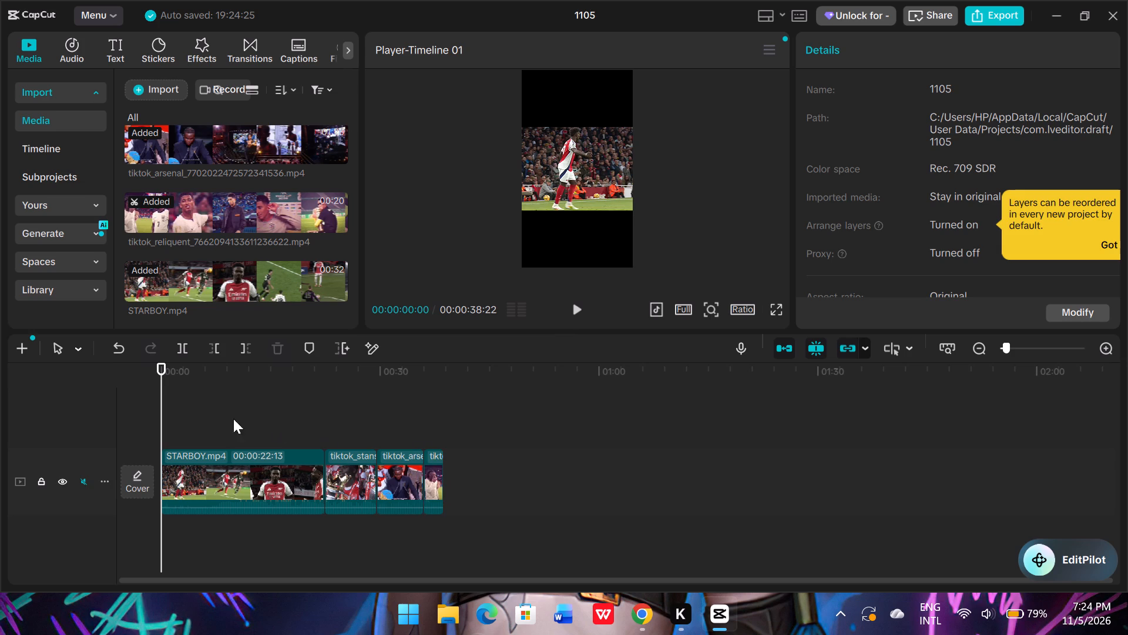
drag(162, 361, 167, 367)
drag(159, 365, 360, 390)
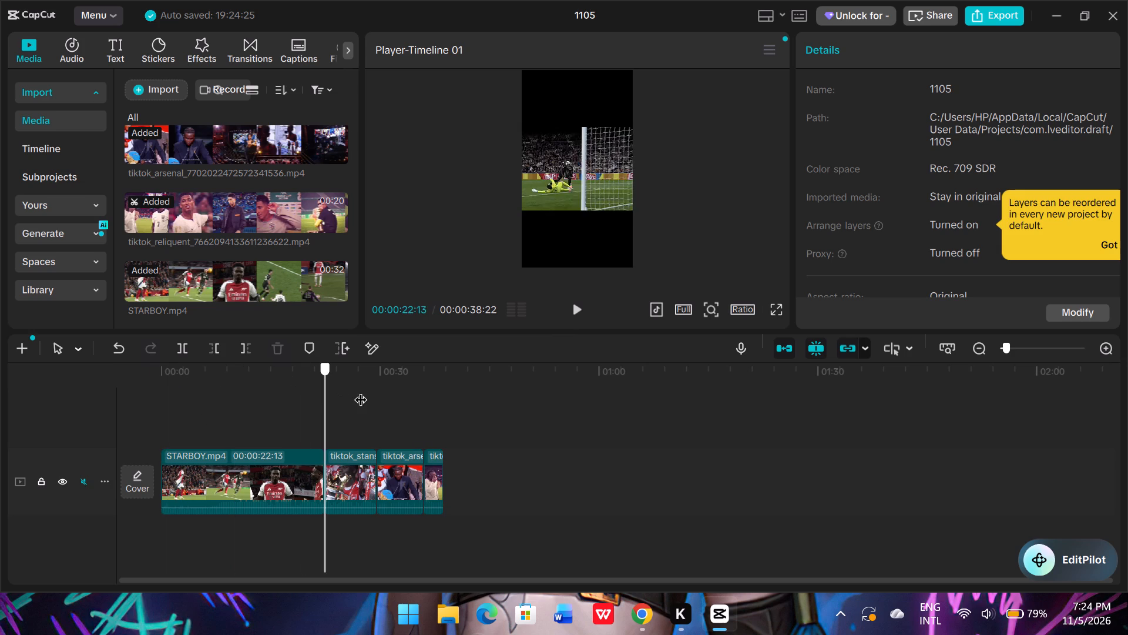
drag(360, 390, 415, 396)
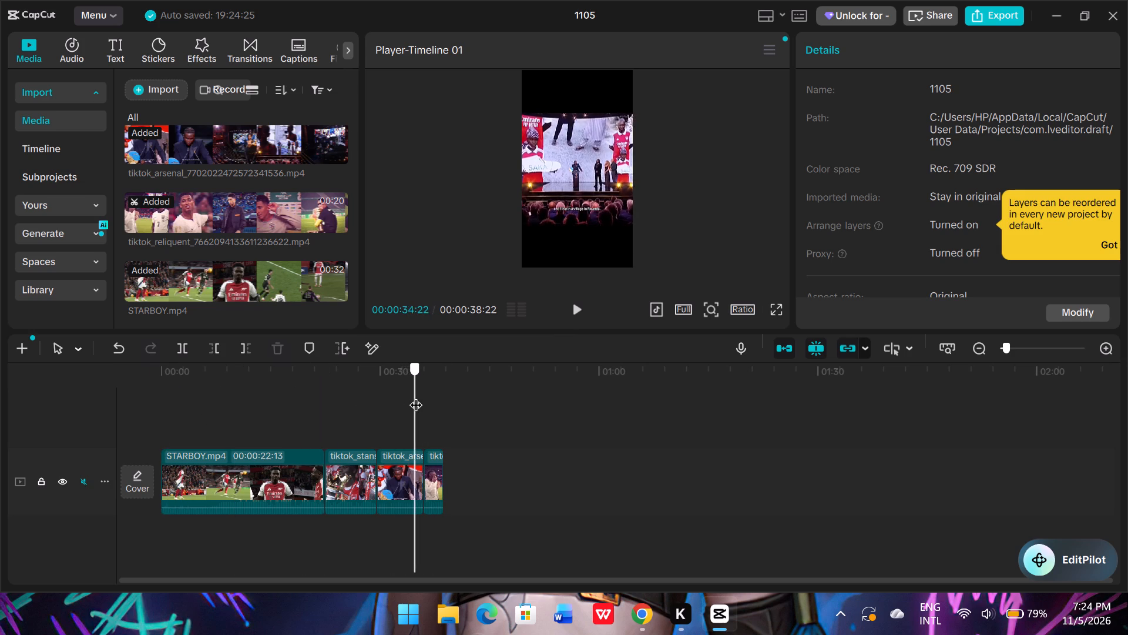
drag(415, 396, 437, 392)
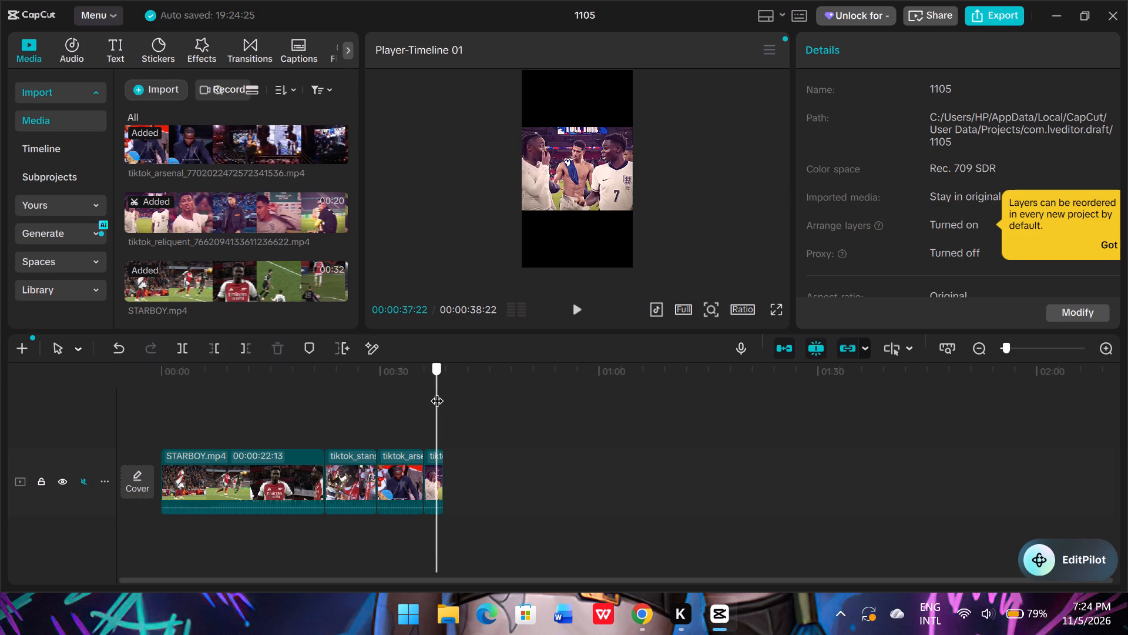
drag(437, 392, 448, 399)
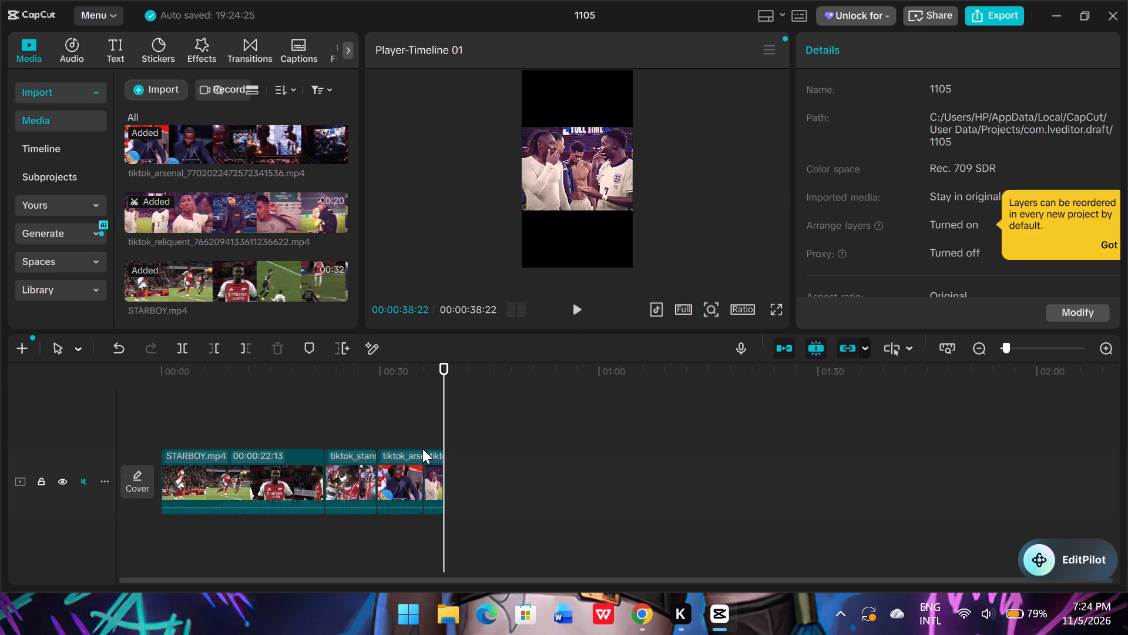
drag(444, 362, 417, 368)
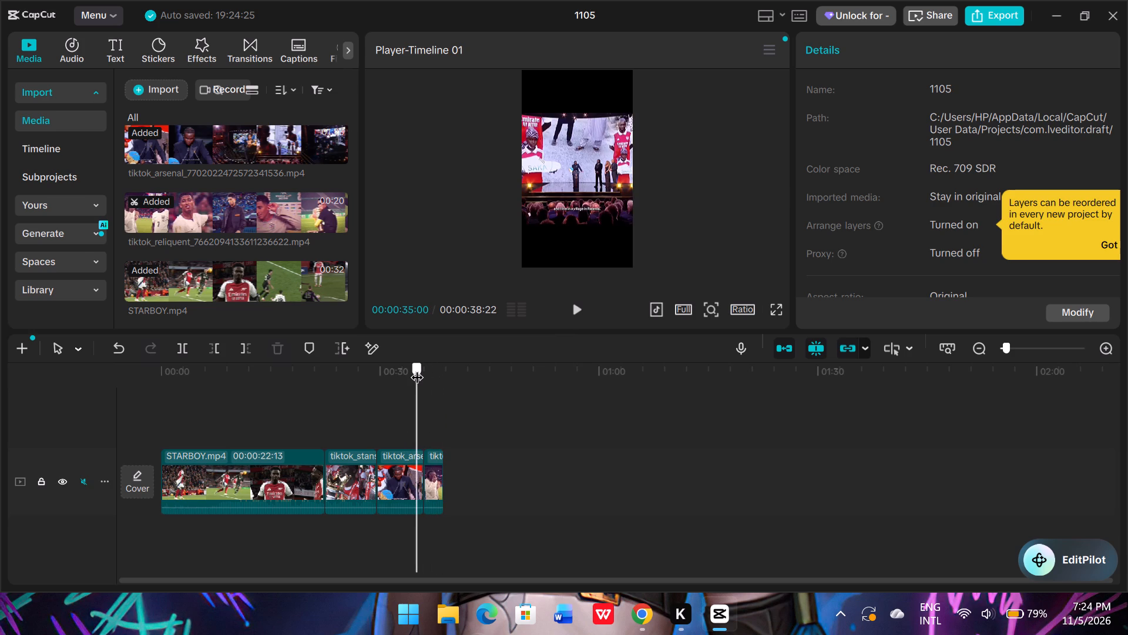
drag(417, 368, 398, 364)
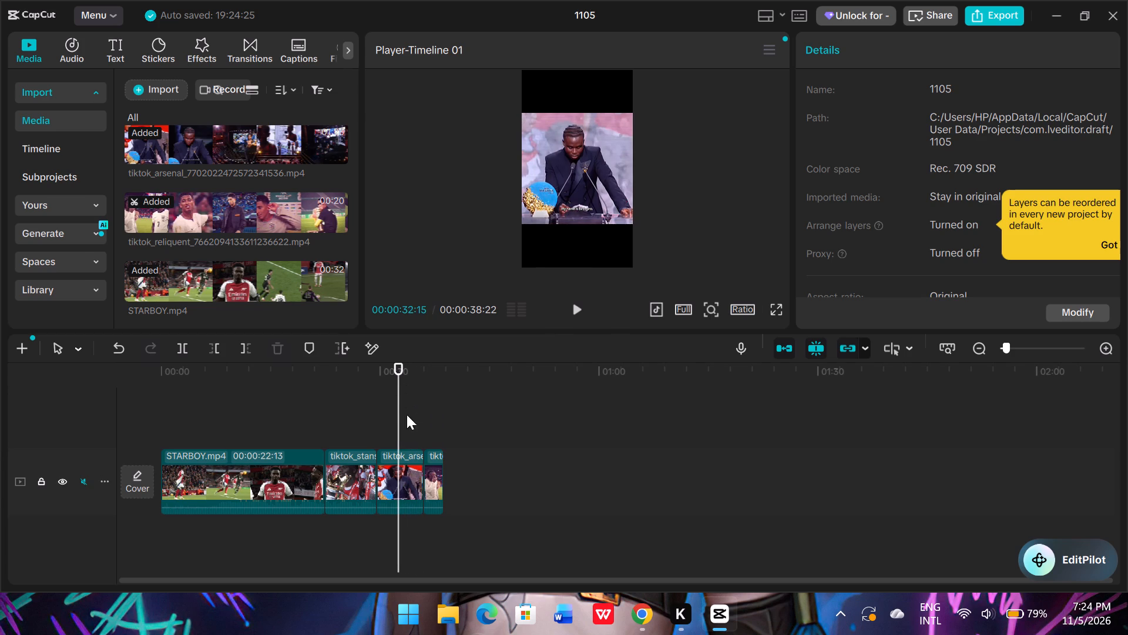
click(177, 350)
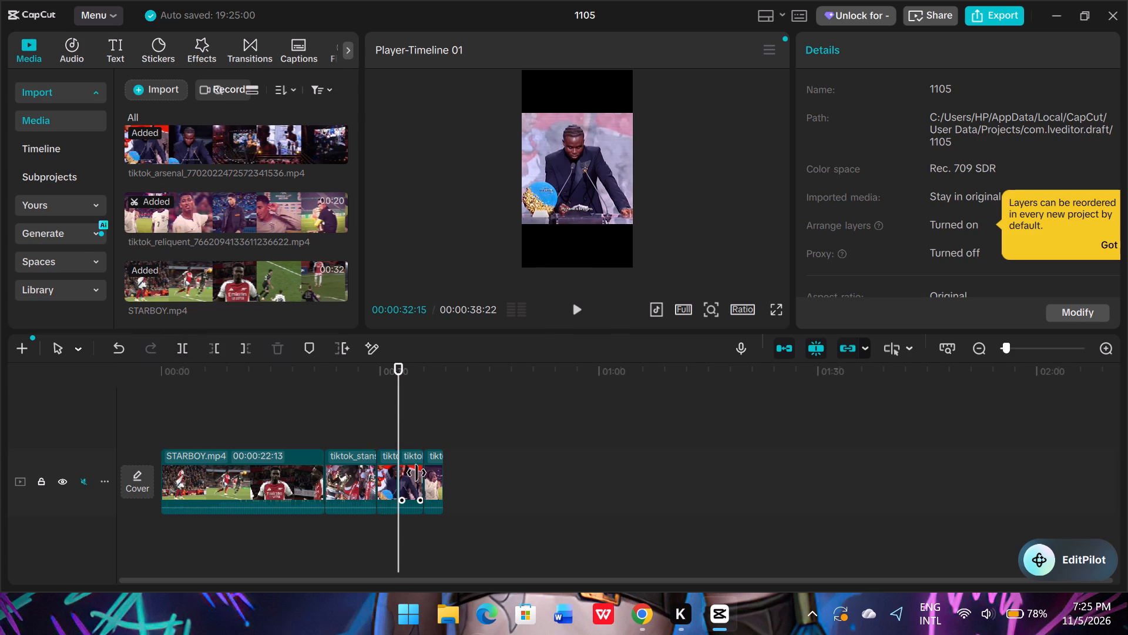
click(417, 473)
key(Delete)
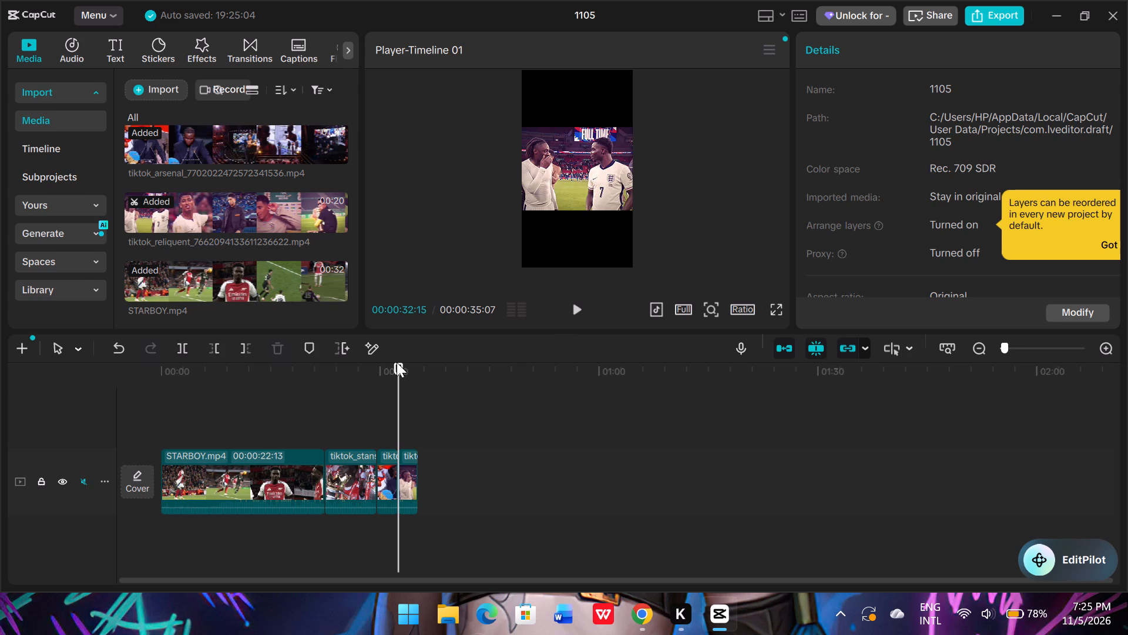
Return the playhead to the start of the sequence.
drag(397, 362, 114, 380)
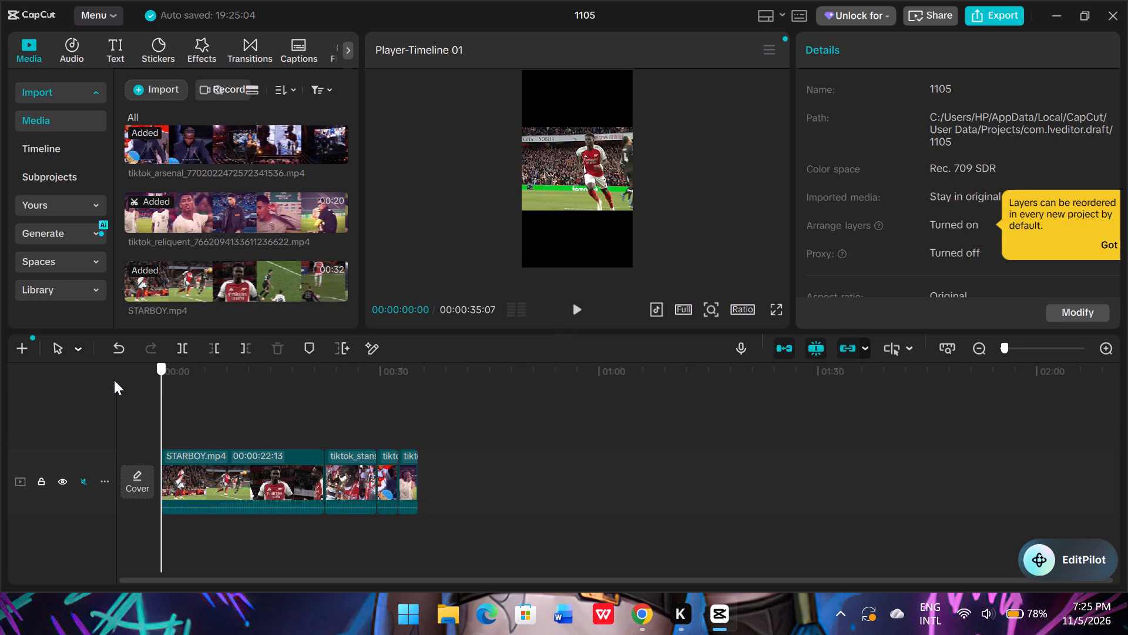
drag(114, 380, 147, 385)
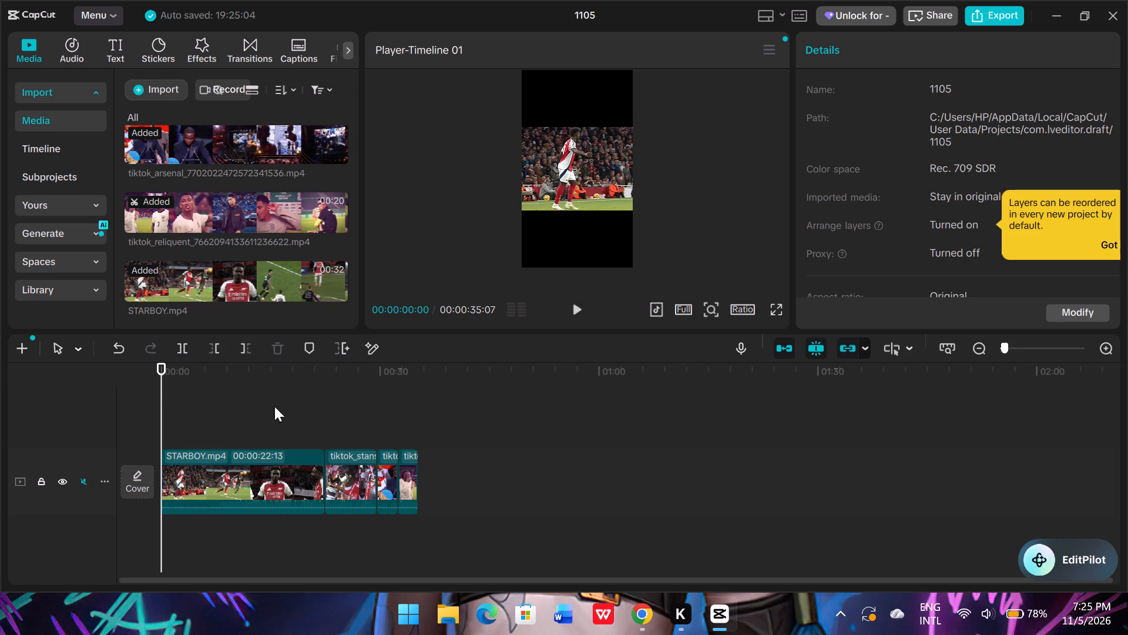
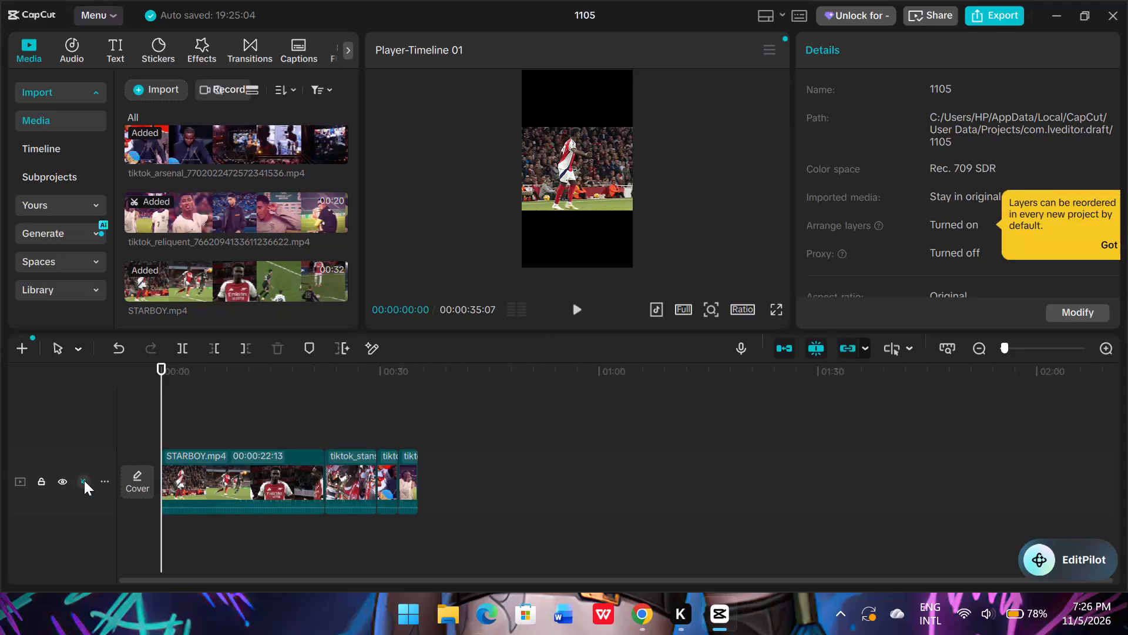
Unmute the football clips' track and play the opening seconds of the sequence with sound.
click(84, 481)
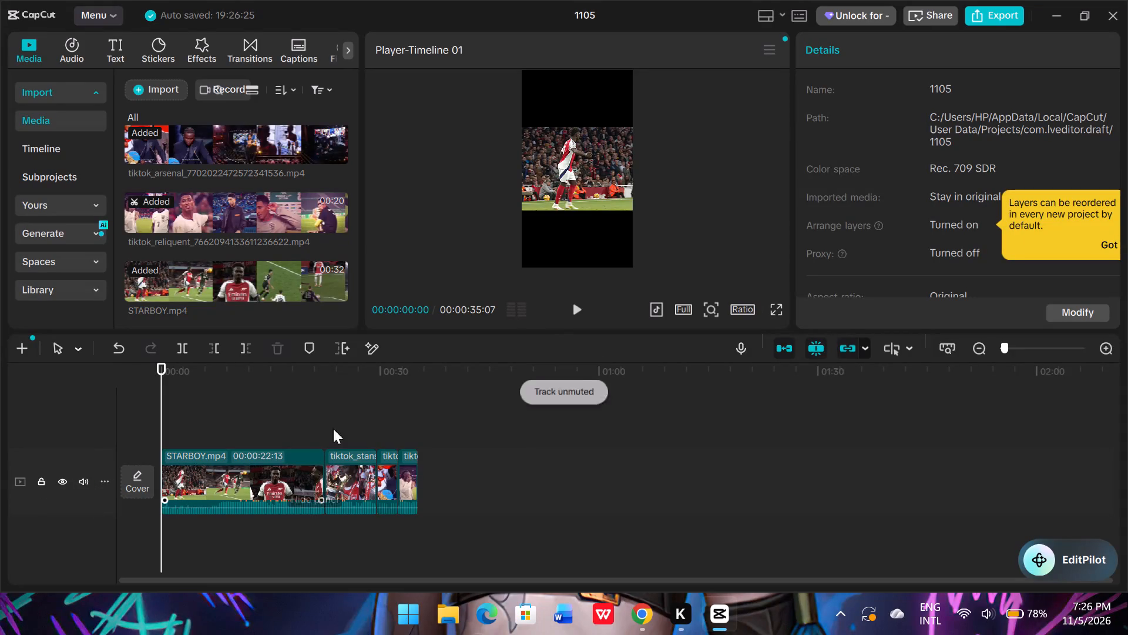
click(582, 309)
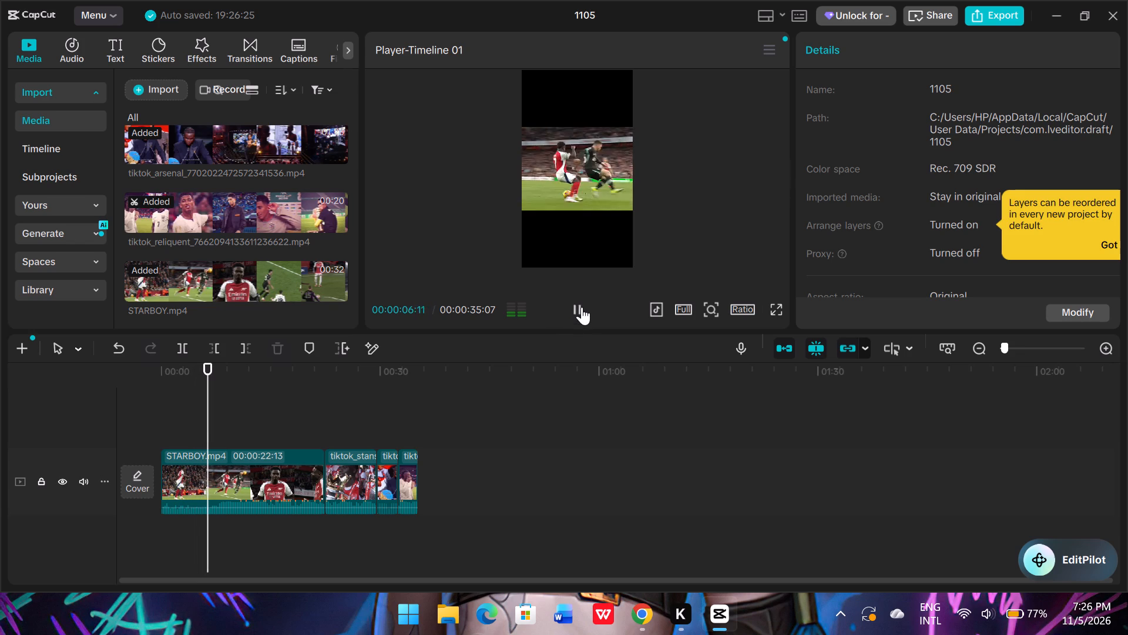
click(582, 307)
Switch to Chrome, pause the Sean Kingston music video on YouTube, and return to CapCut.
click(640, 617)
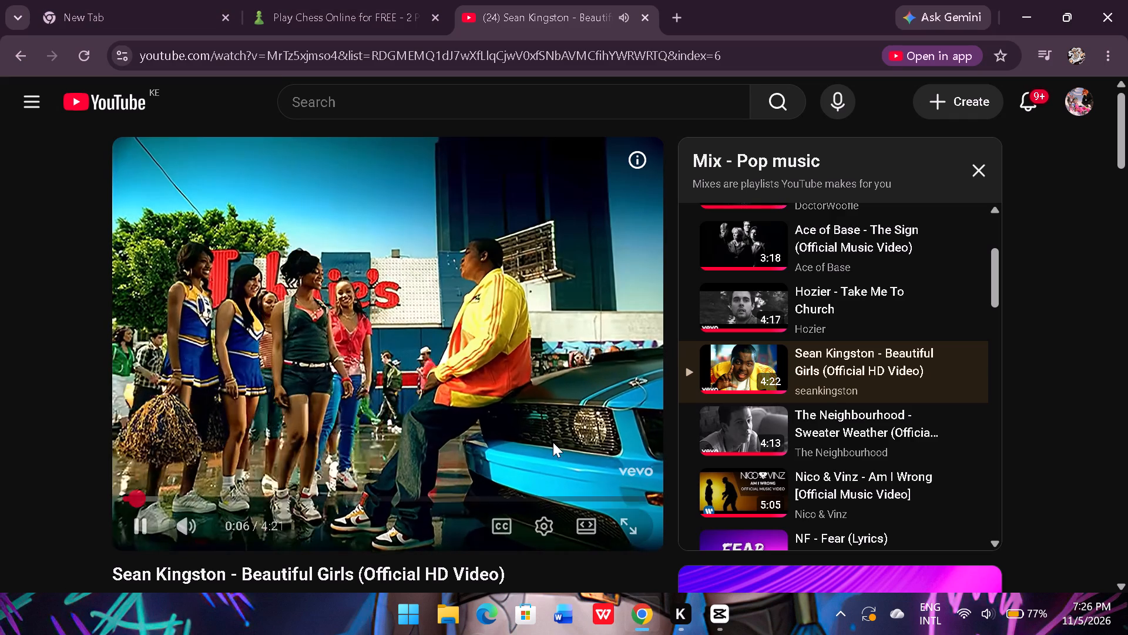
click(550, 439)
click(713, 620)
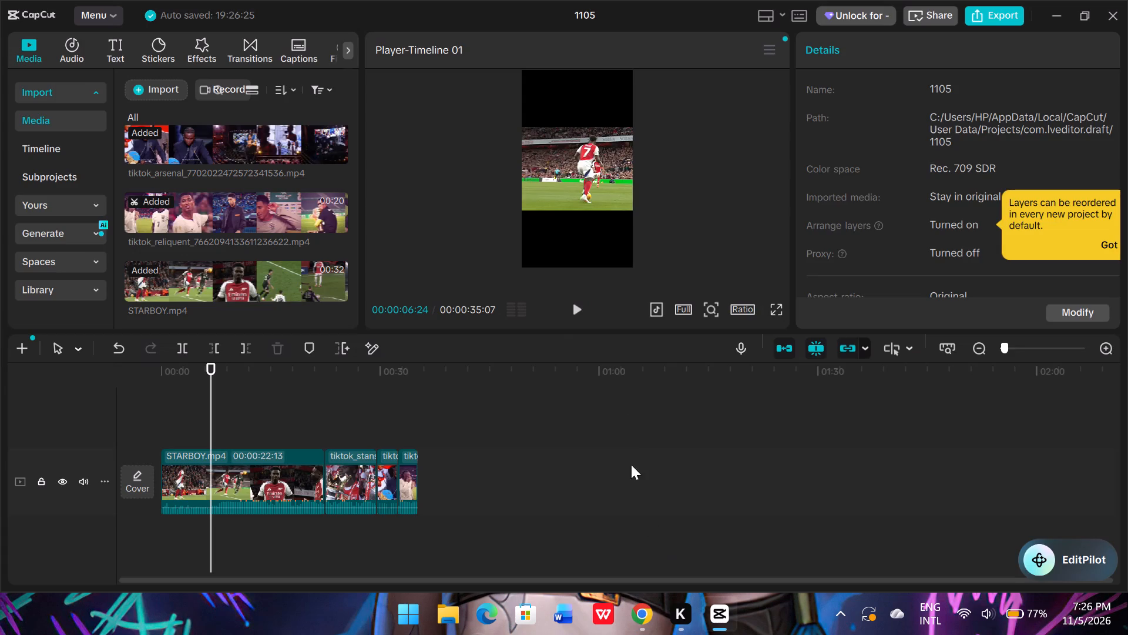
Play the rest of the sequence and extend STARBOY.mp4 to 00:00:22:18.
click(578, 310)
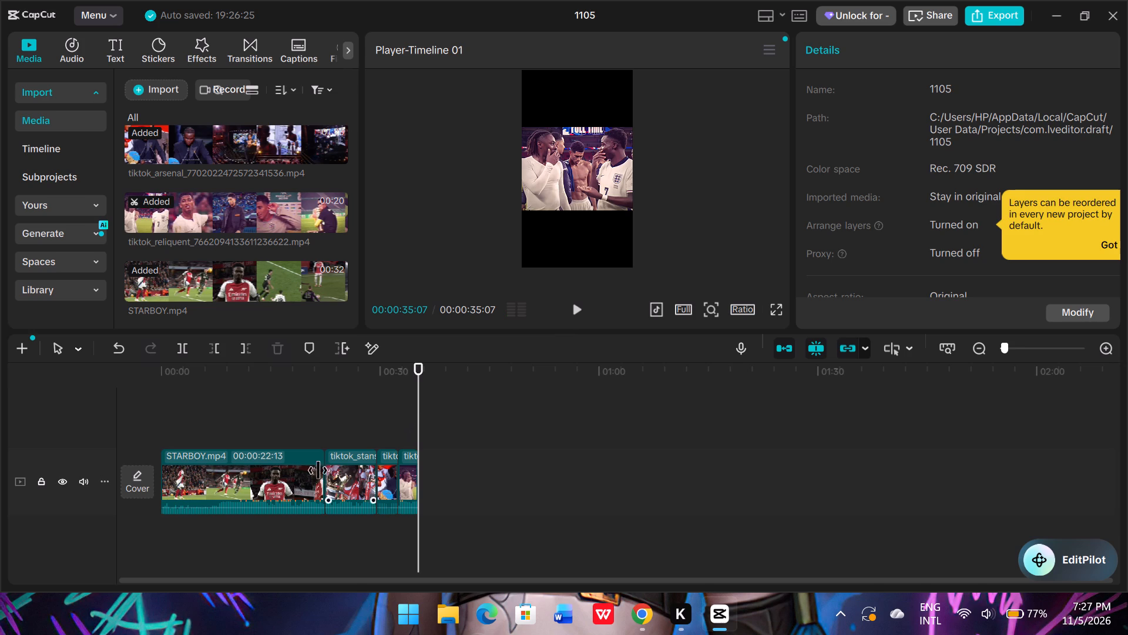
click(317, 456)
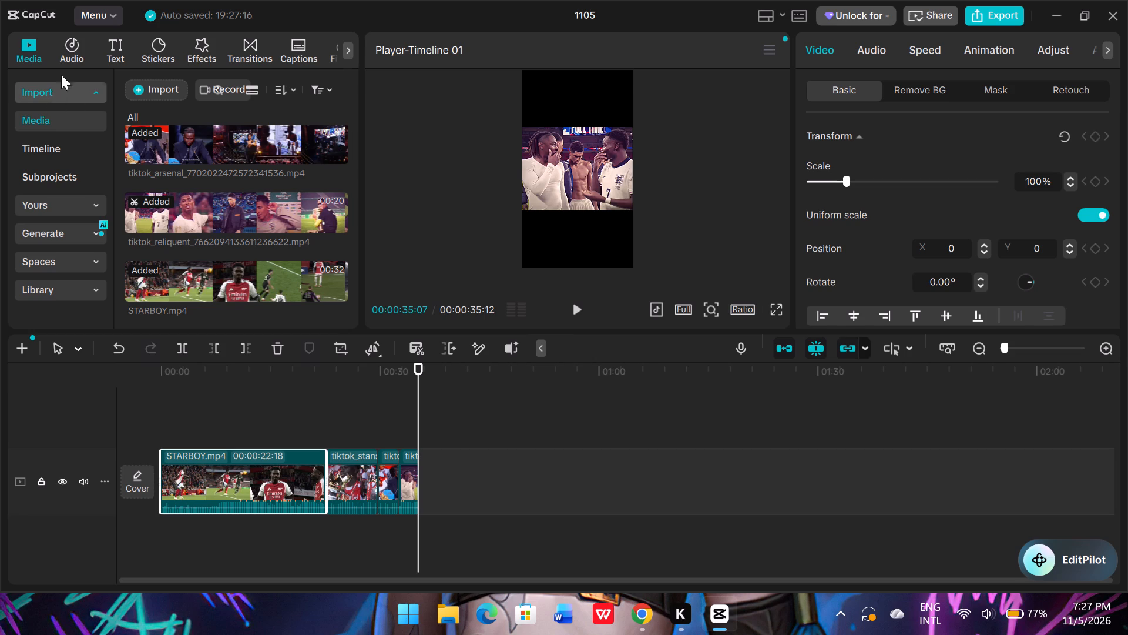
Add the trending Slanted Split transition at the cut between STARBOY.mp4 and the tiktok_stans clip.
click(244, 49)
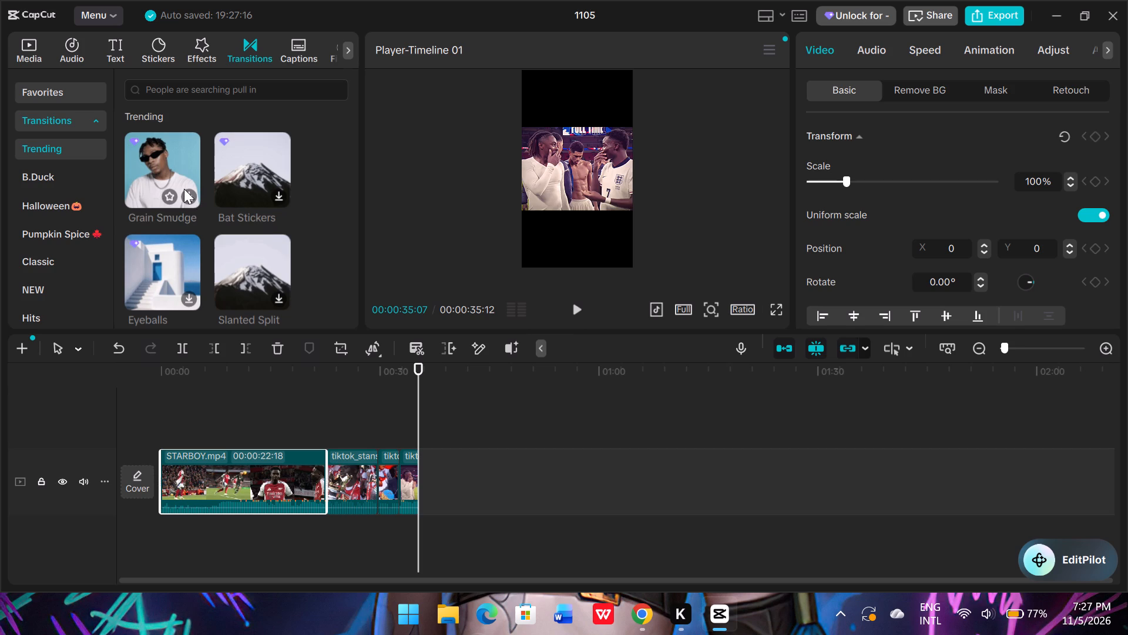
scroll(165, 268, down, 1)
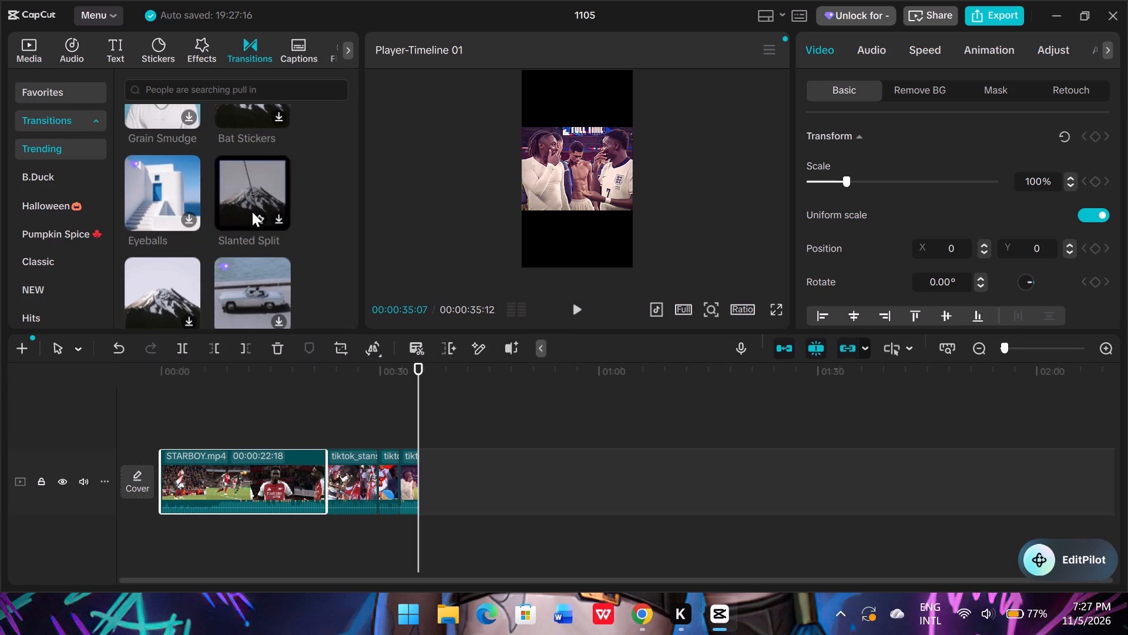
click(277, 220)
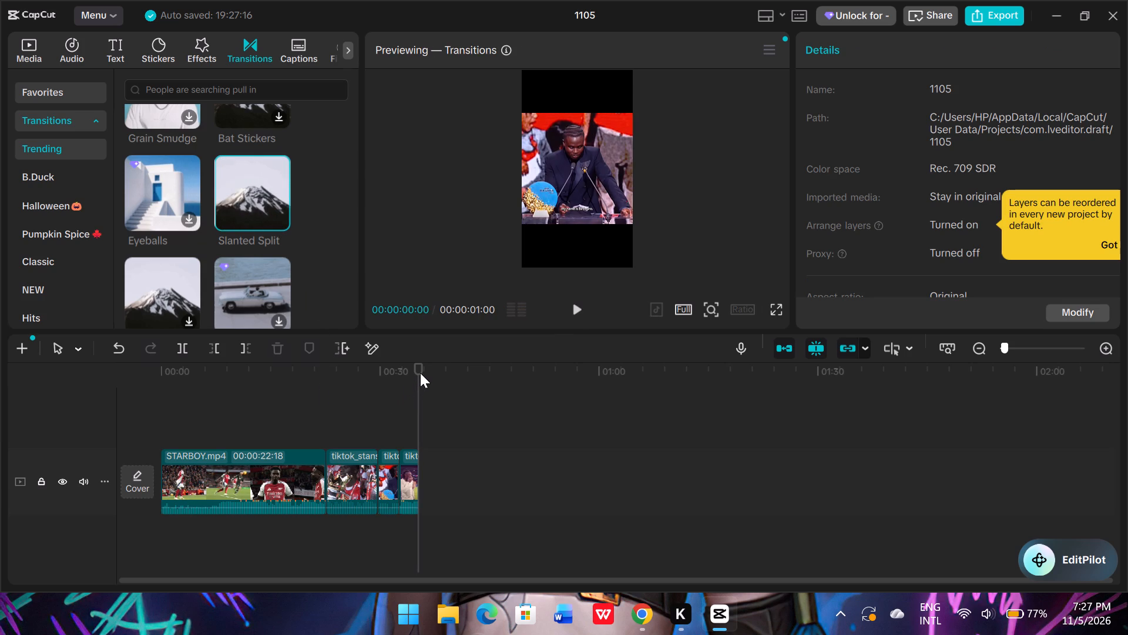
drag(420, 373, 334, 364)
drag(417, 367, 391, 369)
drag(236, 188, 235, 228)
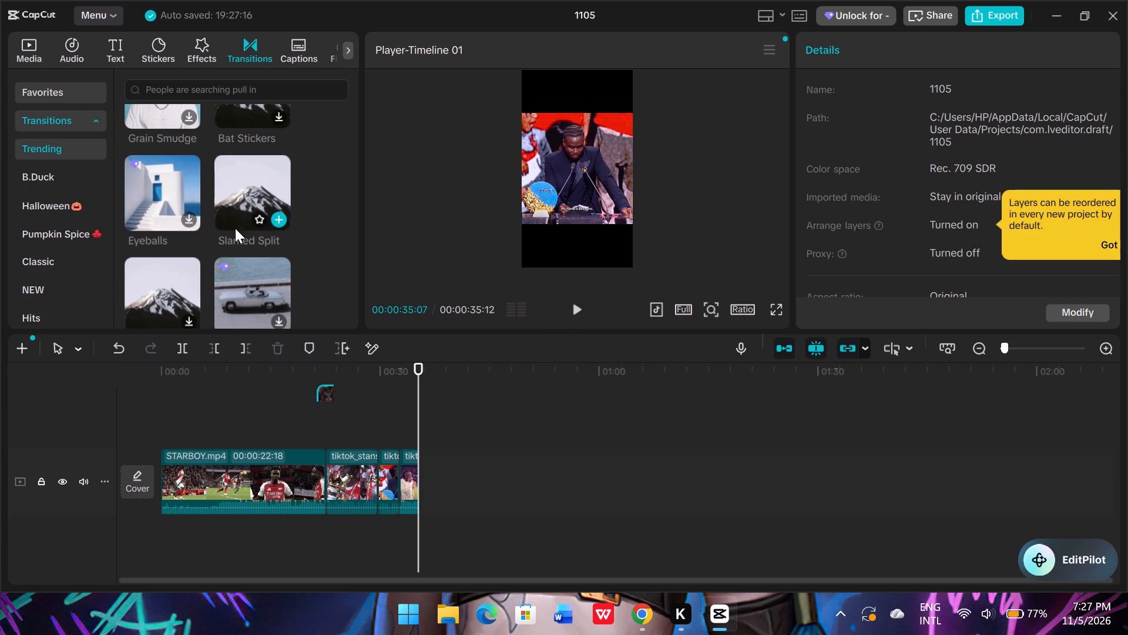
drag(235, 228, 317, 480)
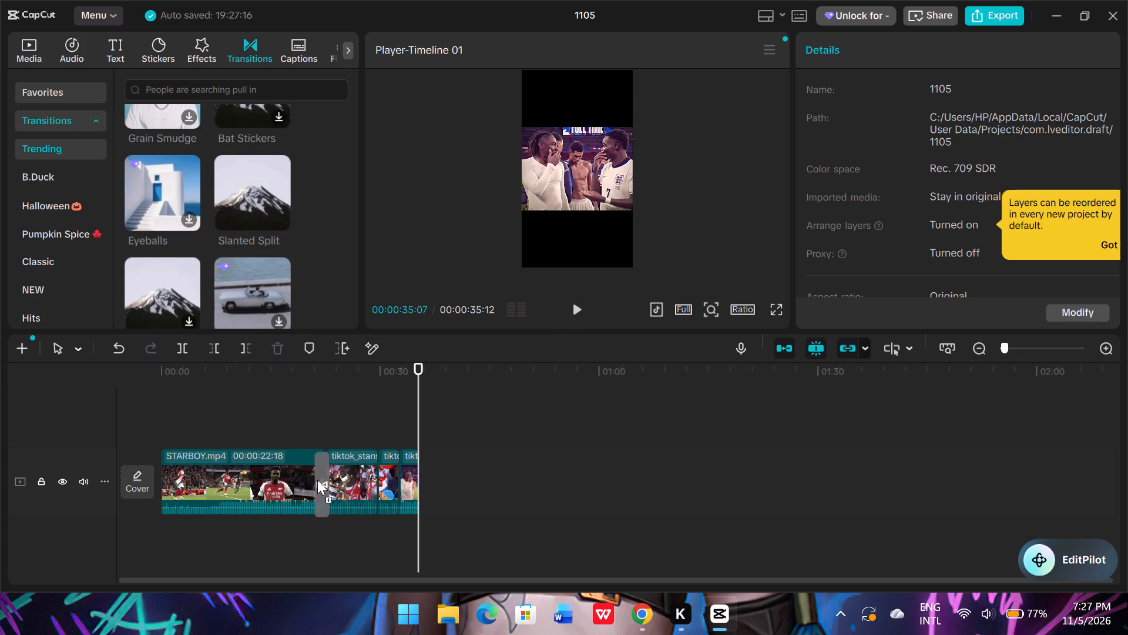
drag(317, 480, 318, 476)
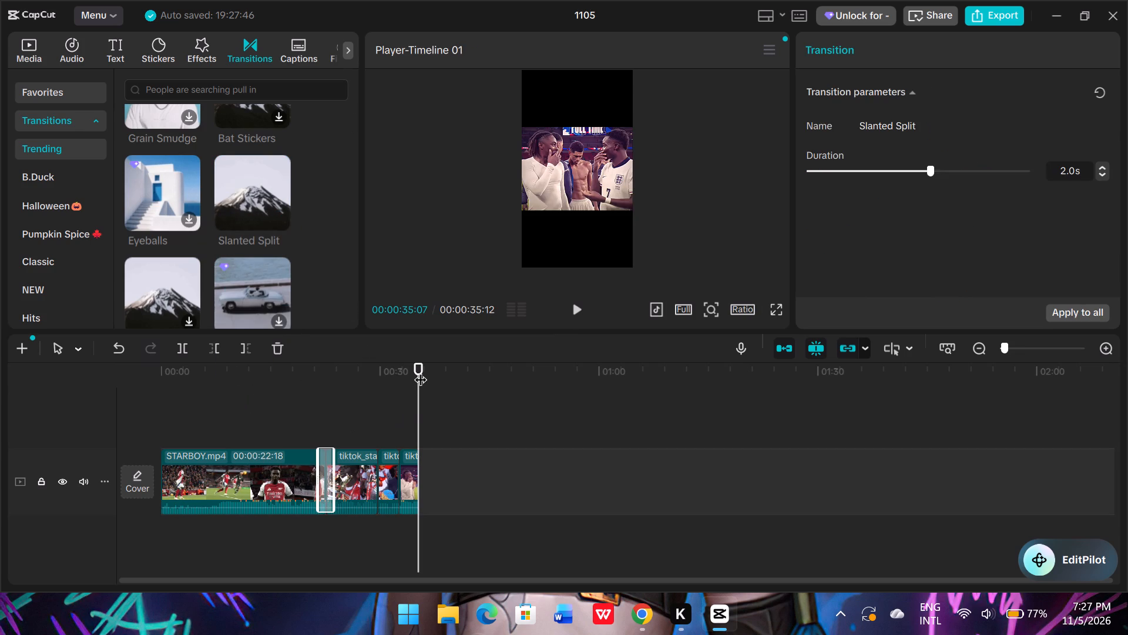
Play the sequence from its start to review the transition and sound, and replay it from 00:00:09:28.
drag(420, 365, 160, 369)
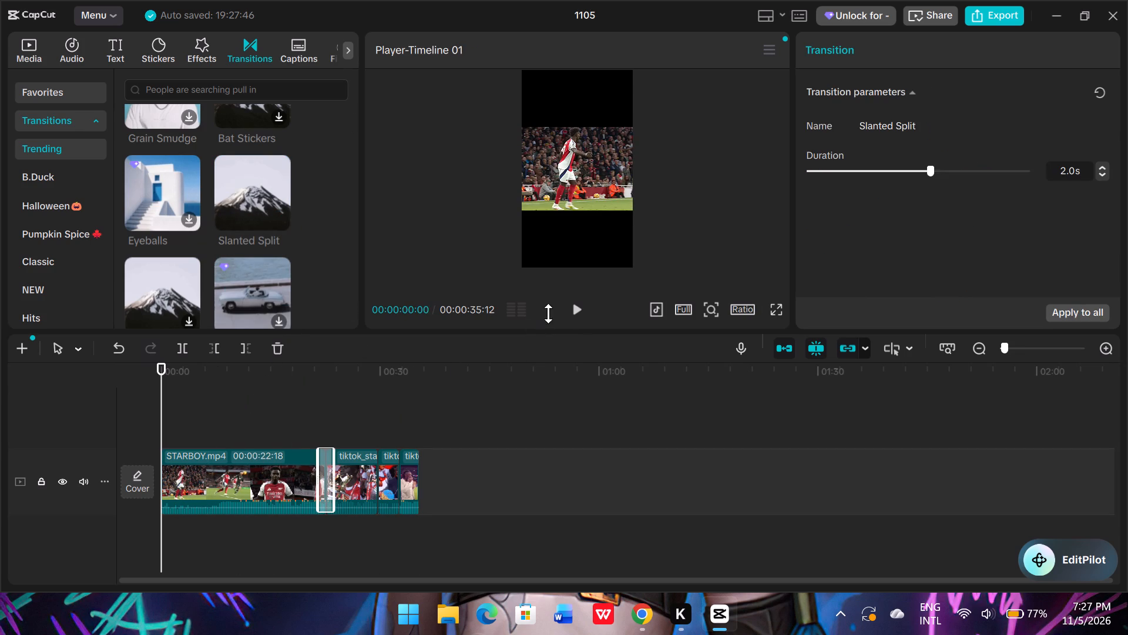
click(571, 312)
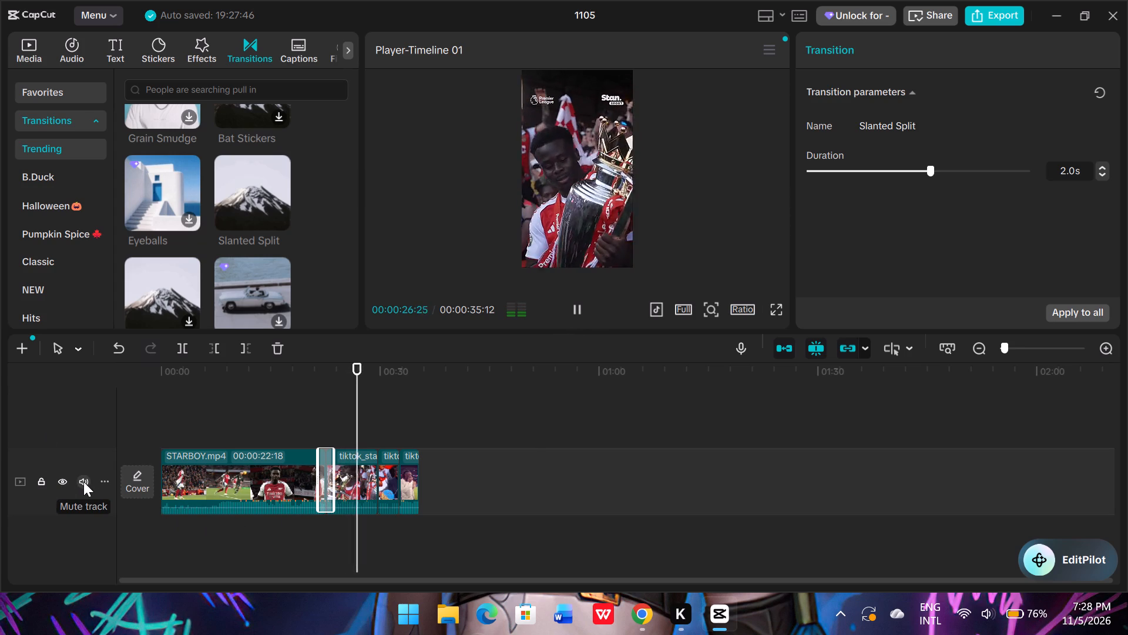
drag(371, 365, 296, 371)
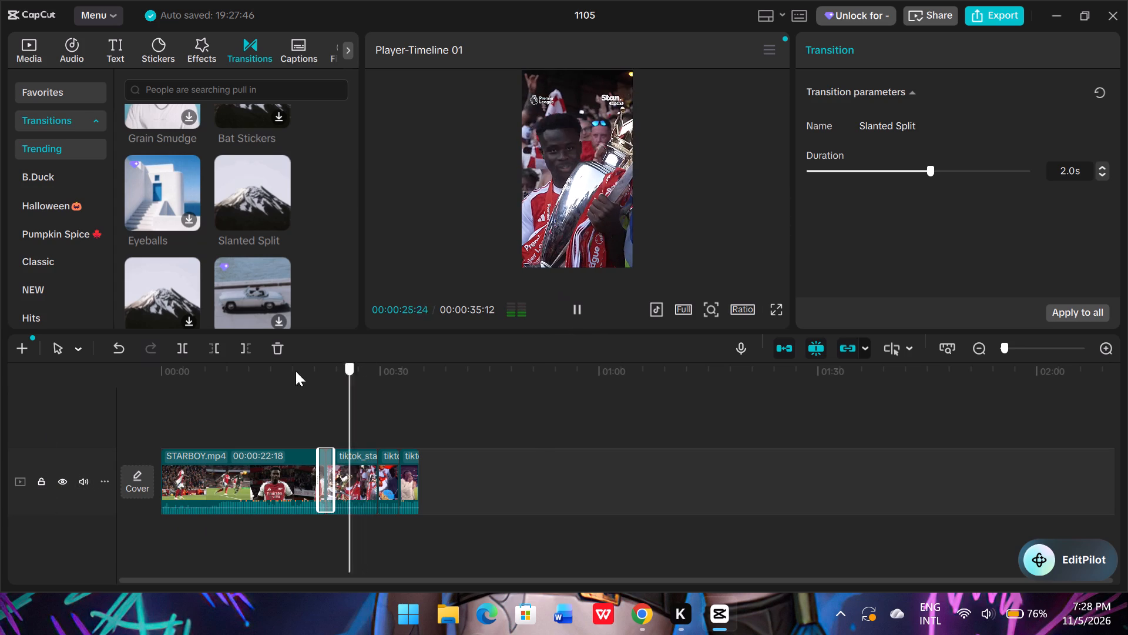
drag(296, 371, 73, 374)
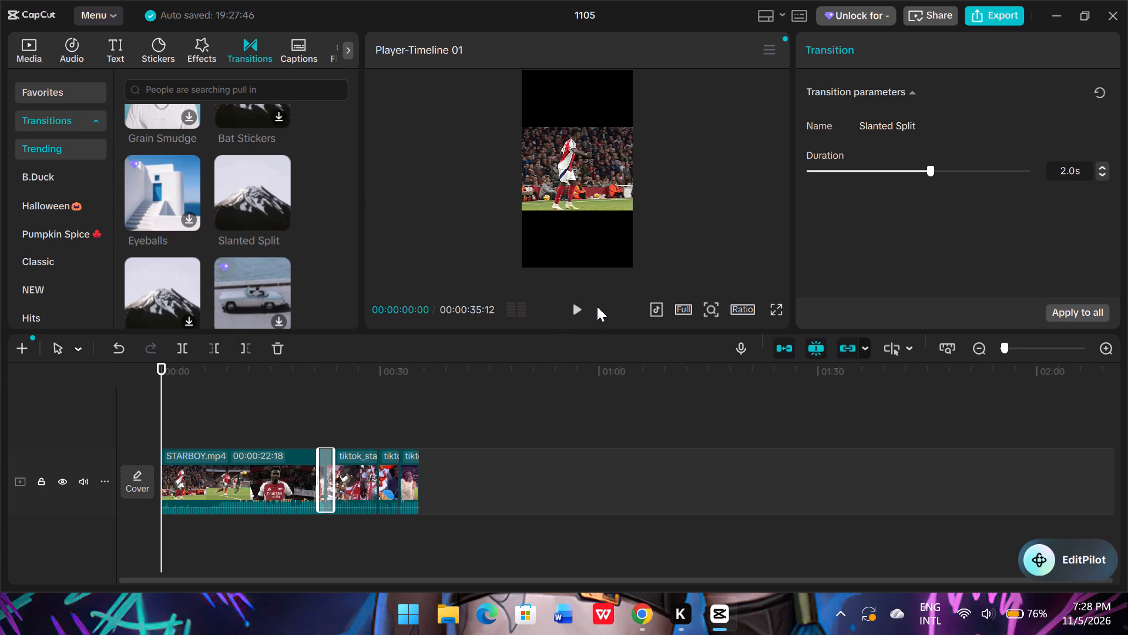
click(576, 314)
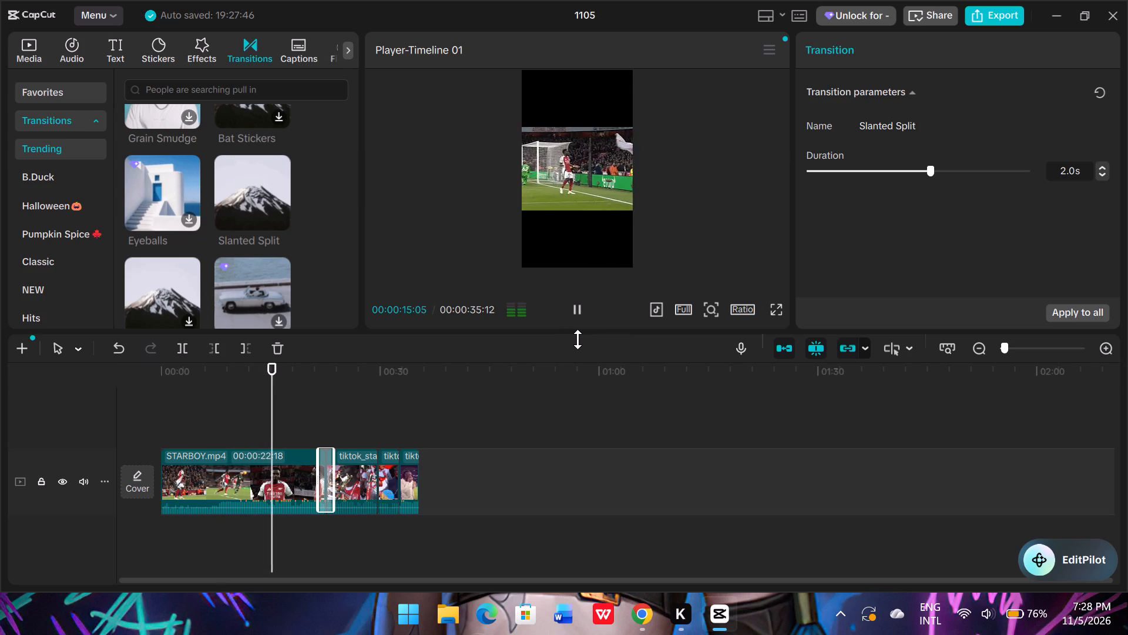
click(579, 312)
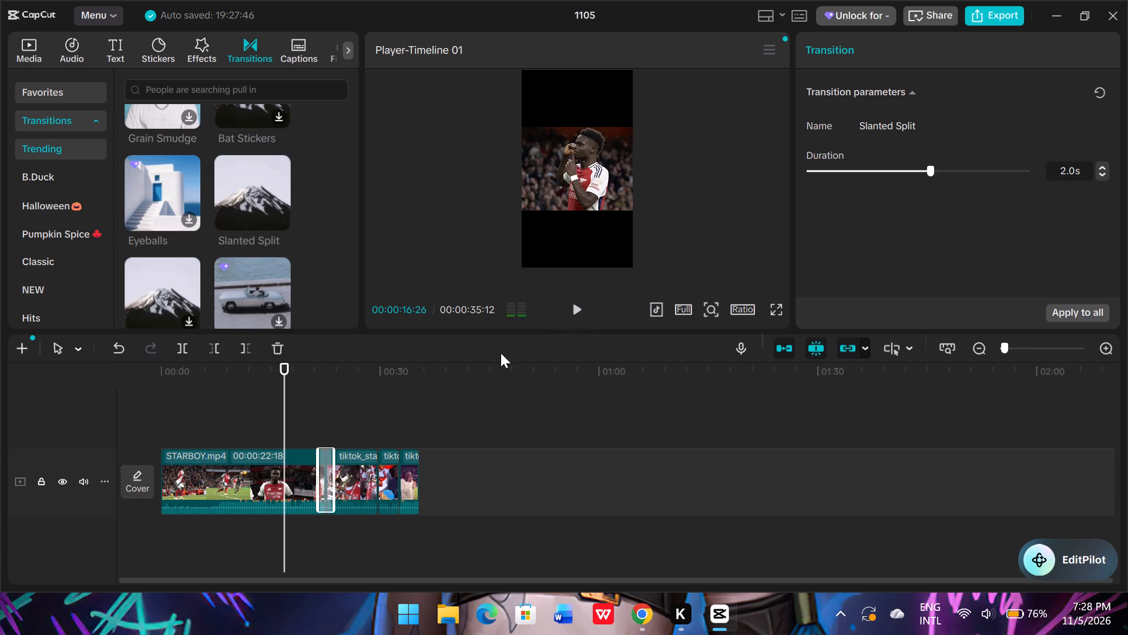
drag(280, 366, 240, 359)
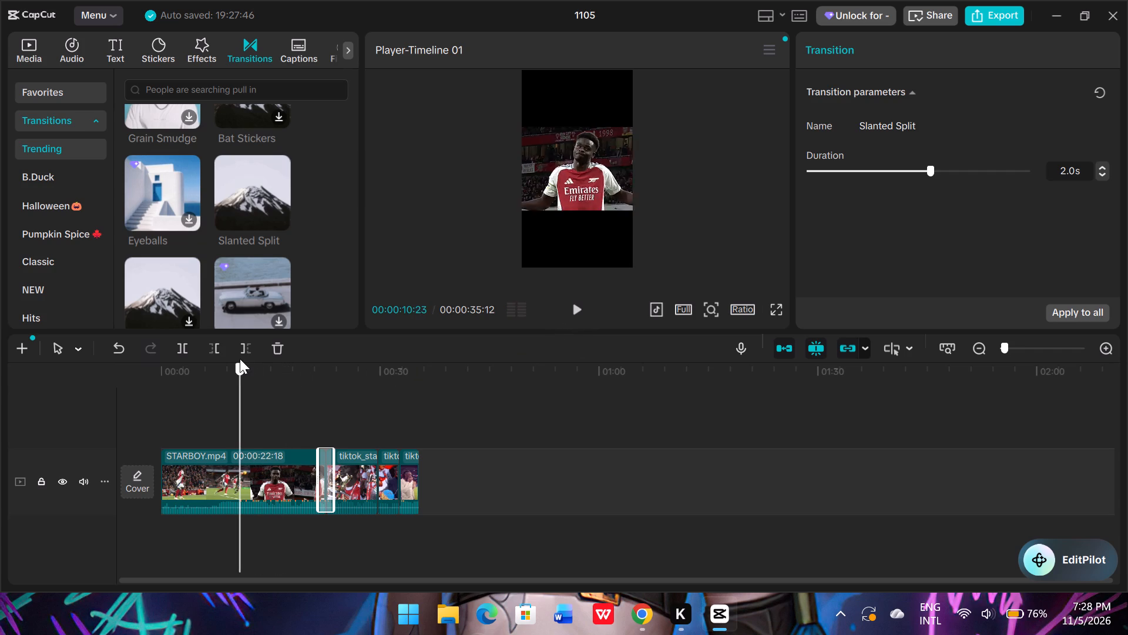
drag(240, 359, 234, 357)
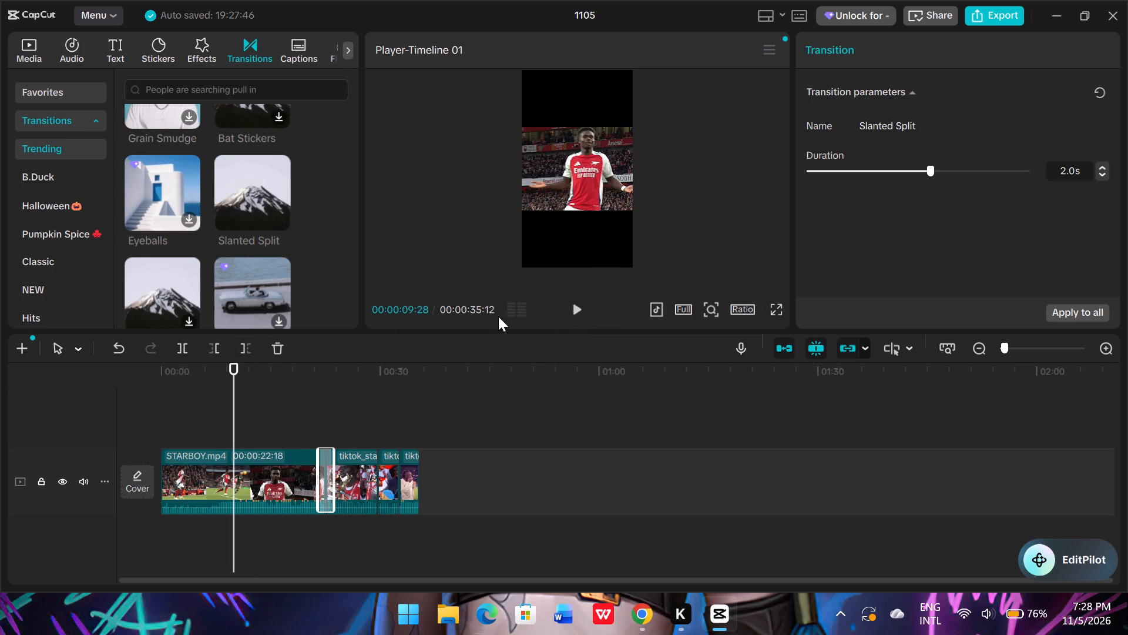
click(571, 308)
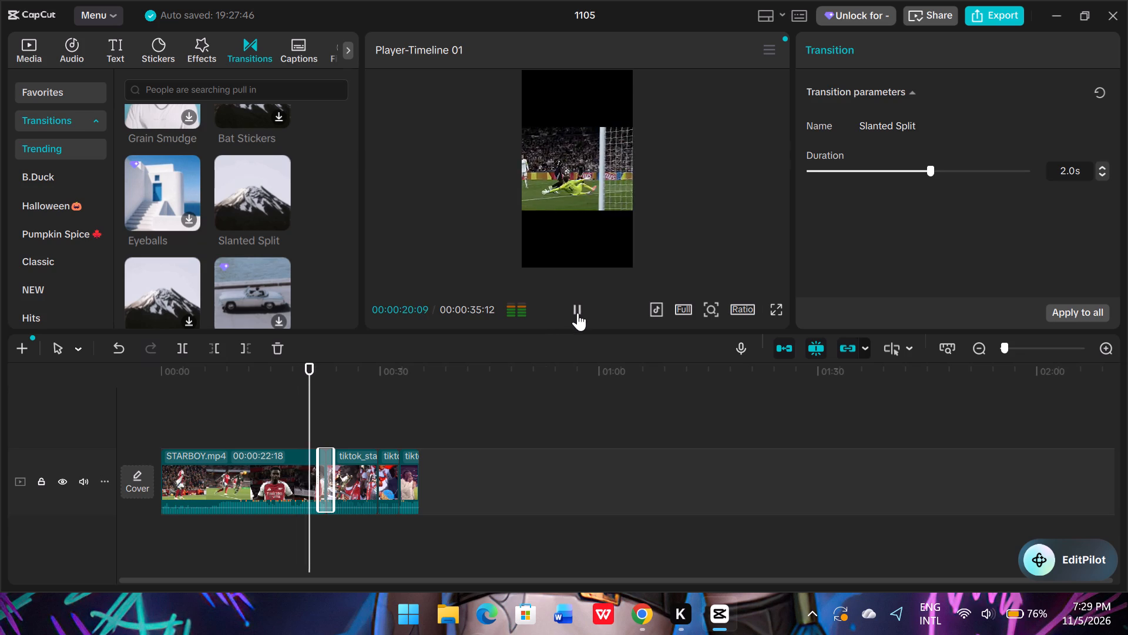
Pause the sequence playback and search the music library for "skeeyee".
click(578, 313)
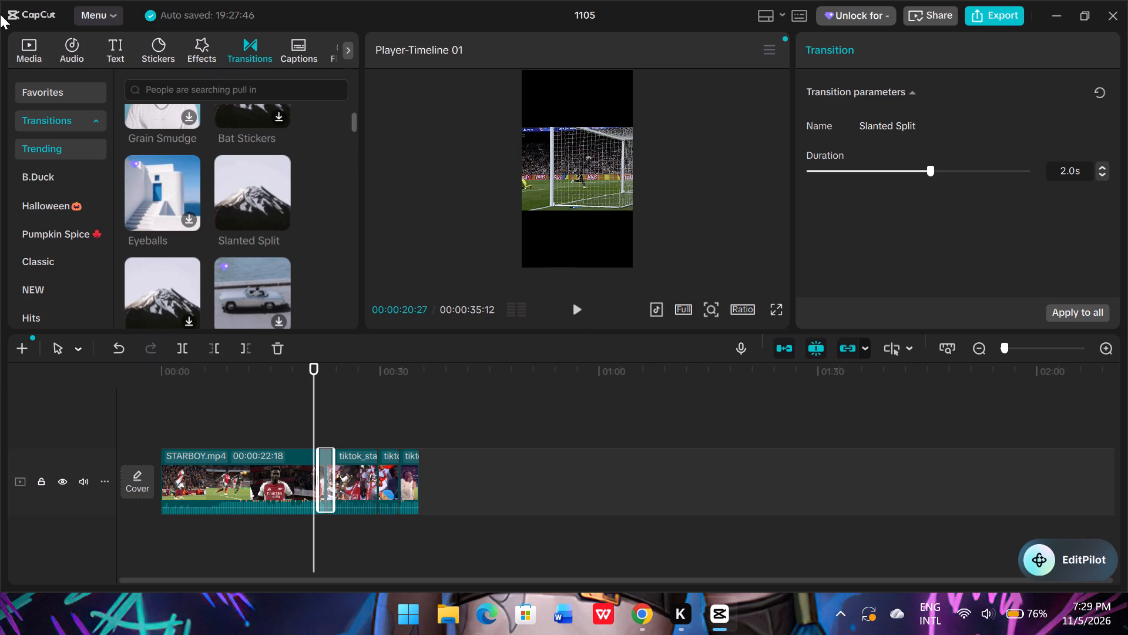
click(60, 51)
click(160, 93)
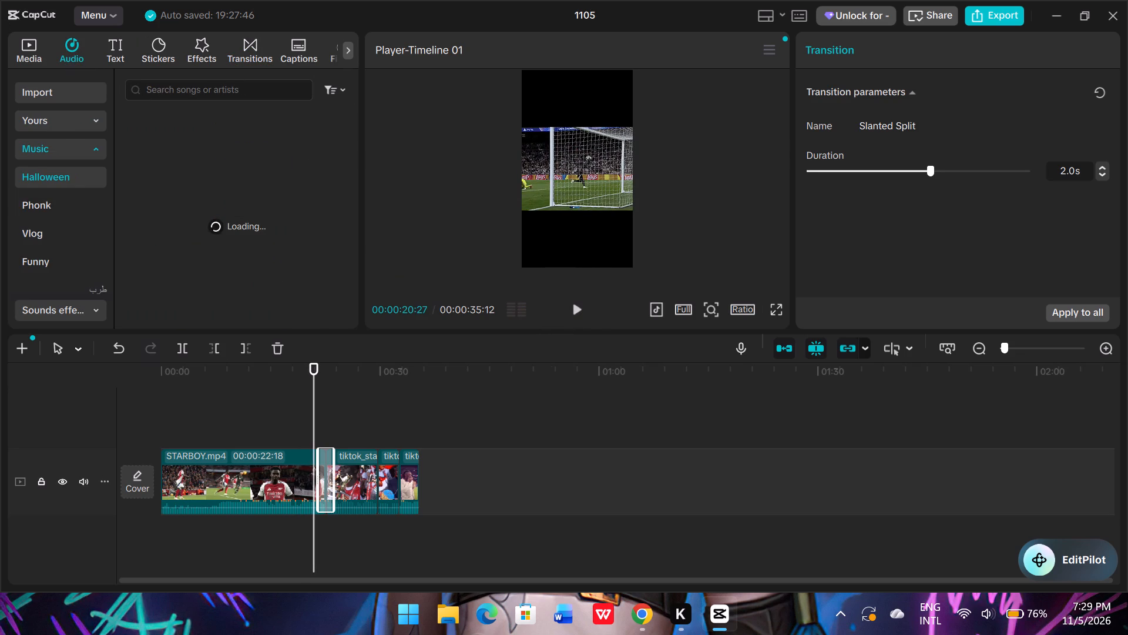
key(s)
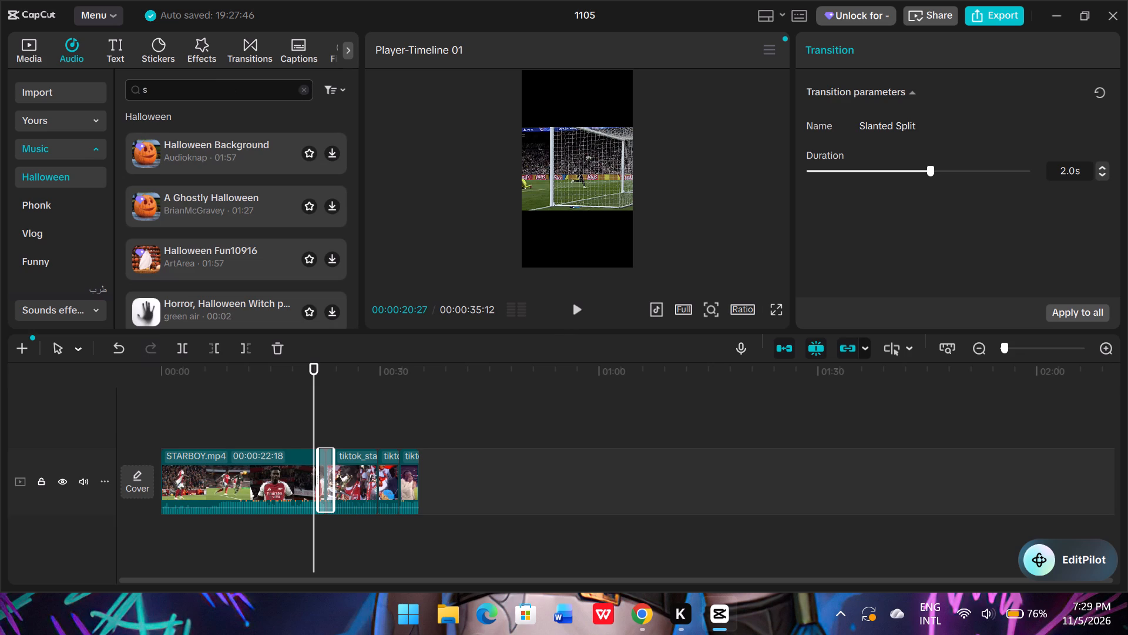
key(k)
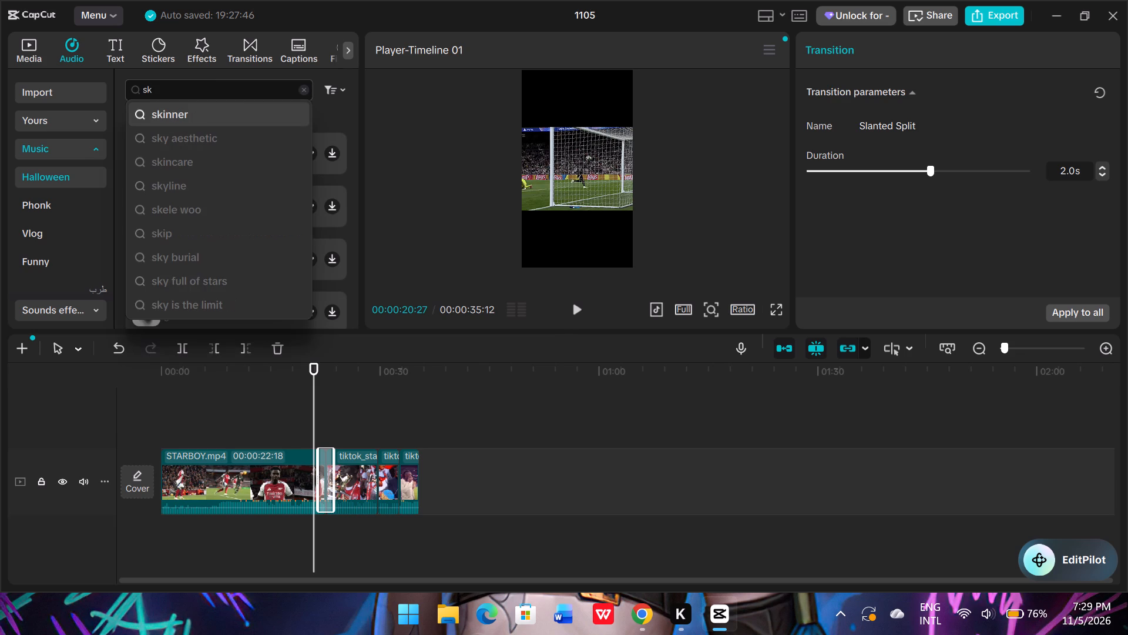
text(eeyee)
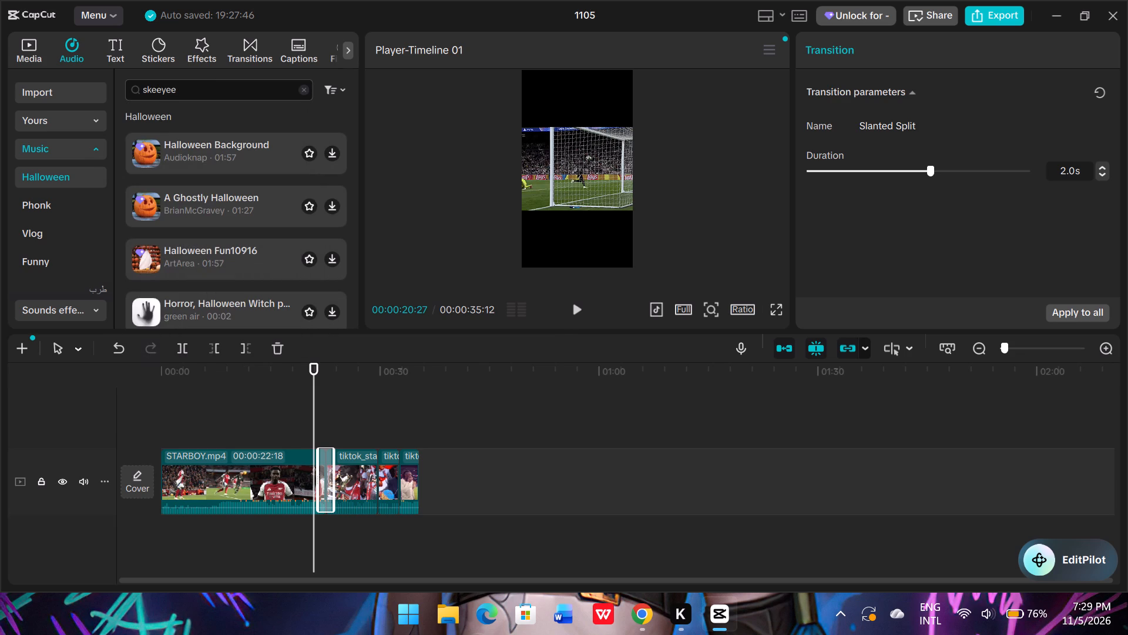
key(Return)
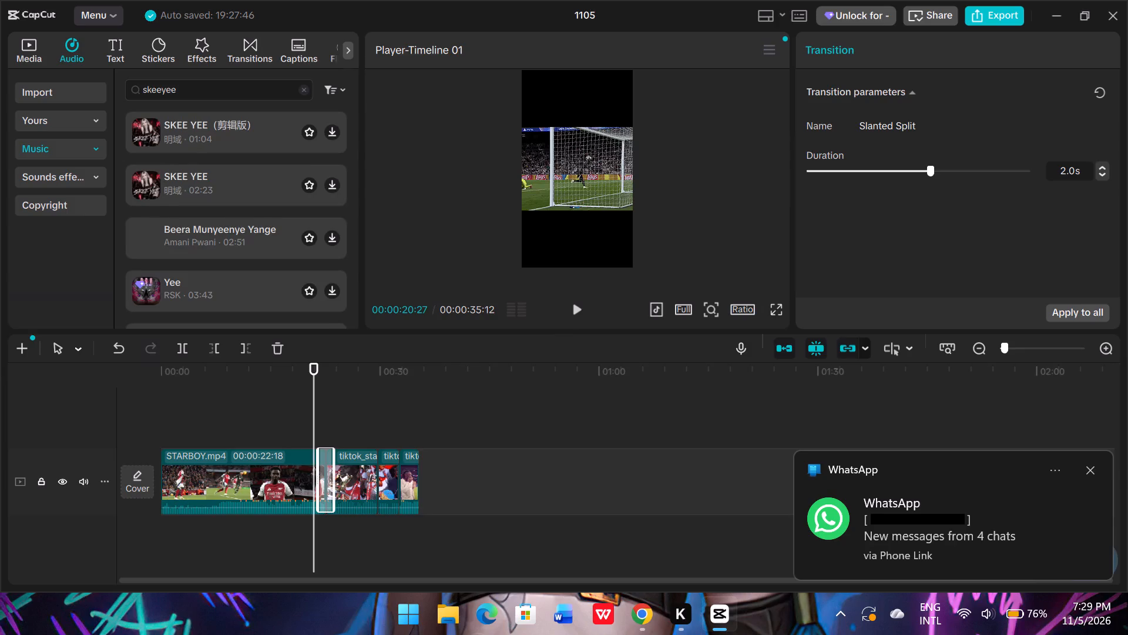
Preview the short edited version of SKEE YEE (01:04) and the full SKEE YEE track (02:23).
click(176, 134)
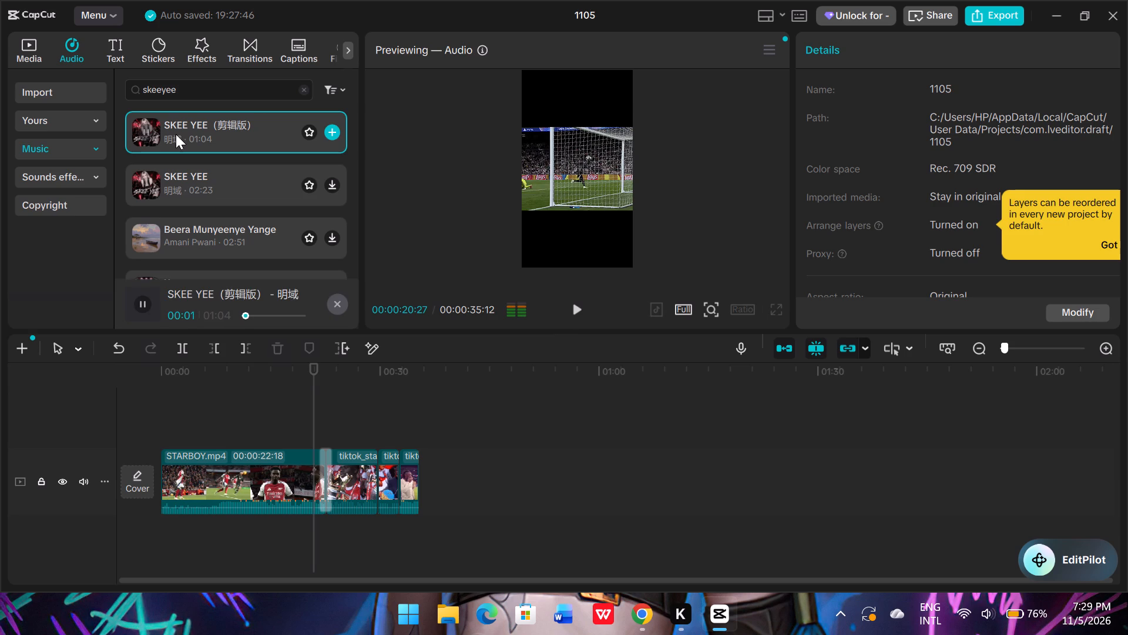
click(209, 168)
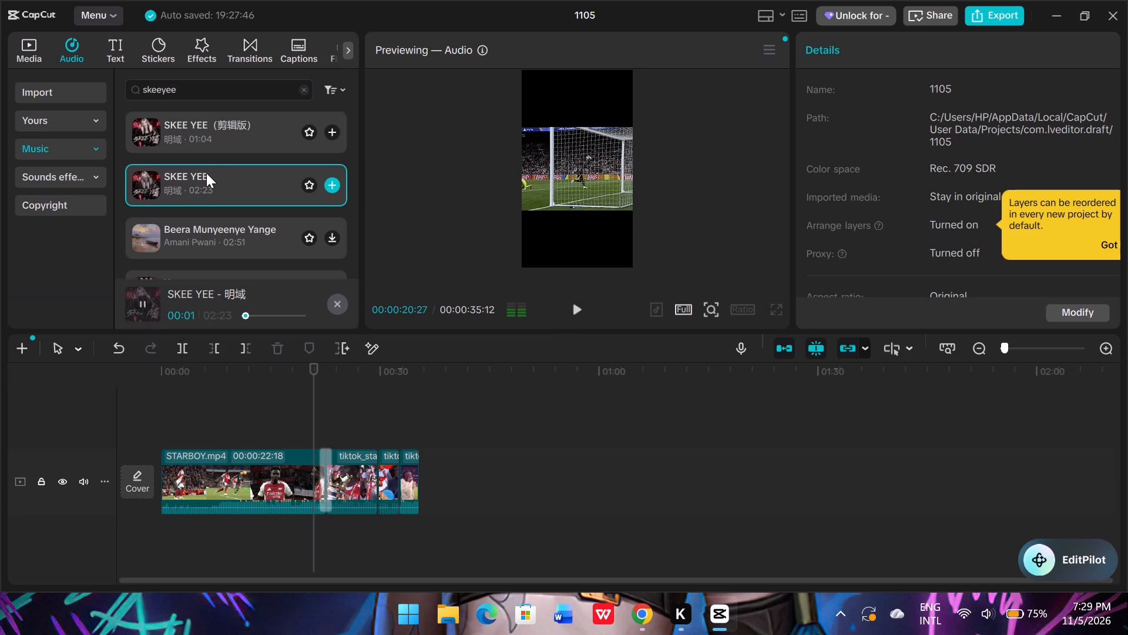
Stop the SKEE YEE preview and look through the other music results for skeeyee.
scroll(206, 225, down, 2)
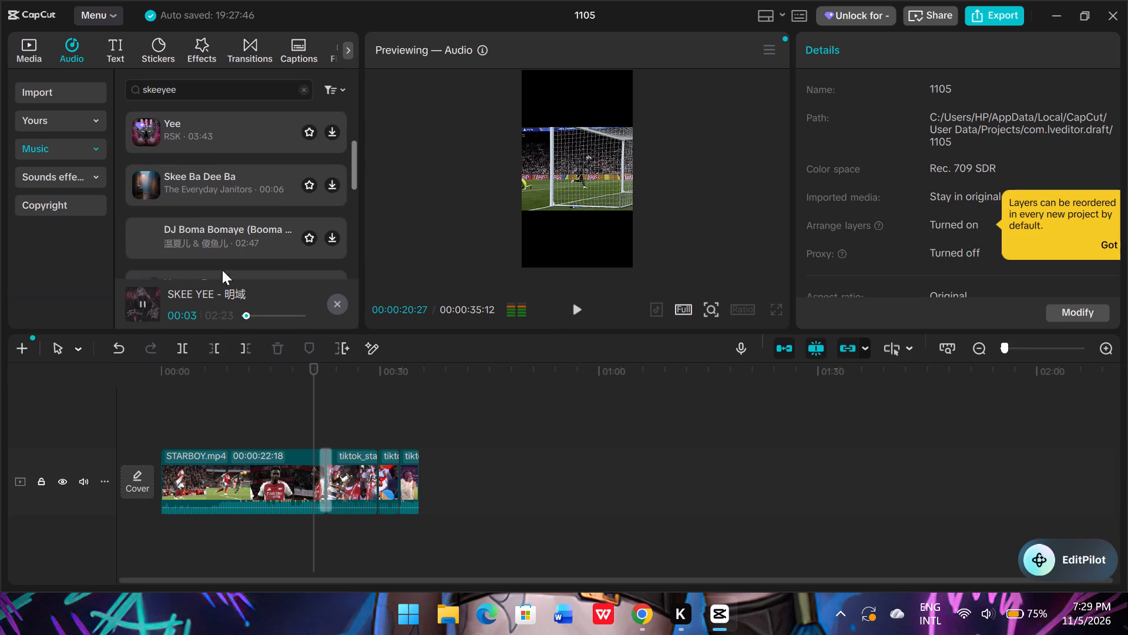
click(336, 306)
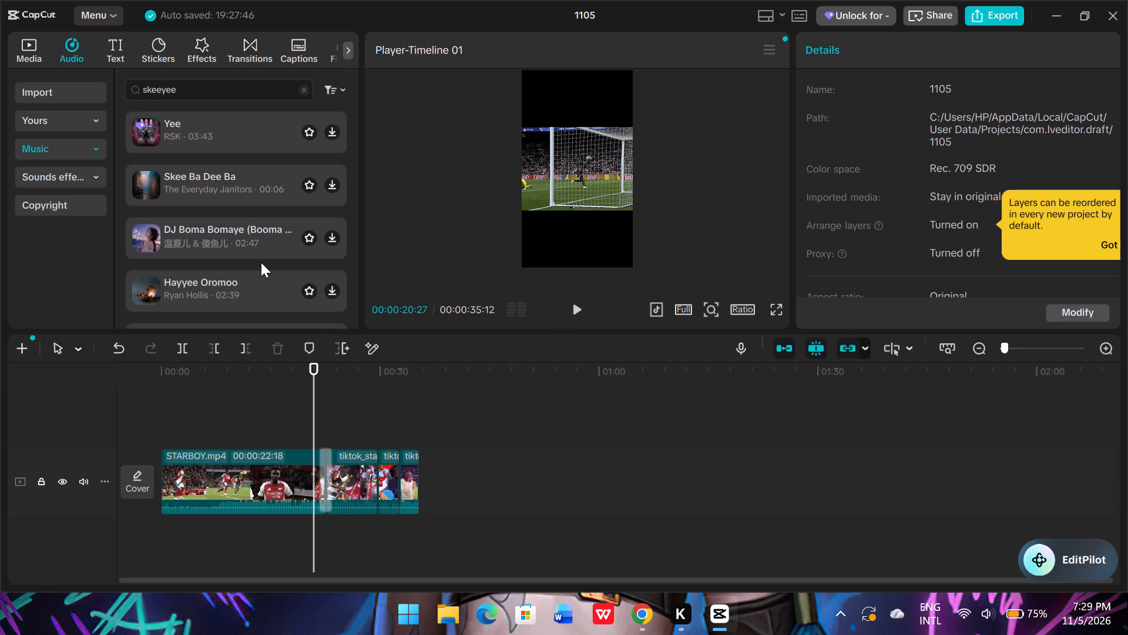
scroll(261, 262, down, 2)
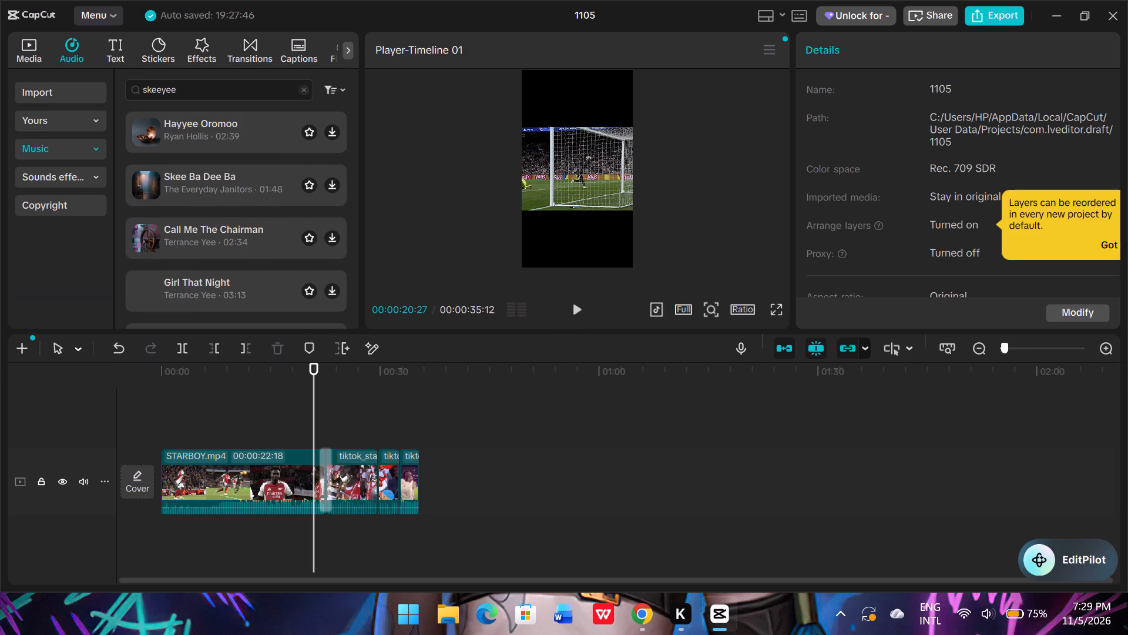
Search the music library for "skeeyee by krome" and preview the ICONIC BY MISTAKE track.
click(180, 92)
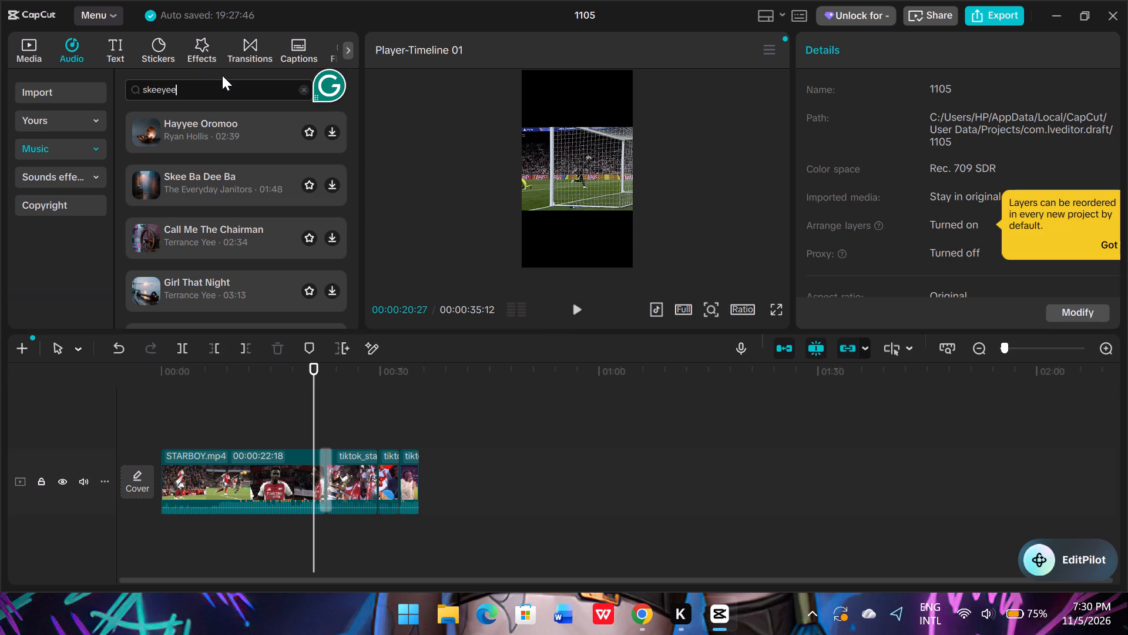
key(space)
text(by krome)
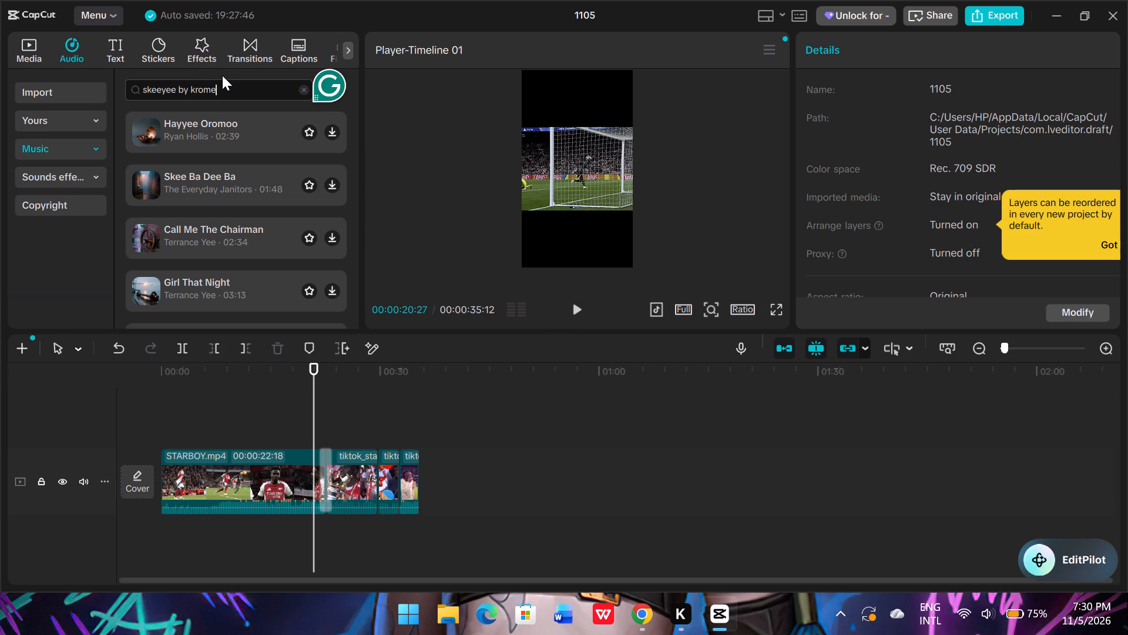
key(Return)
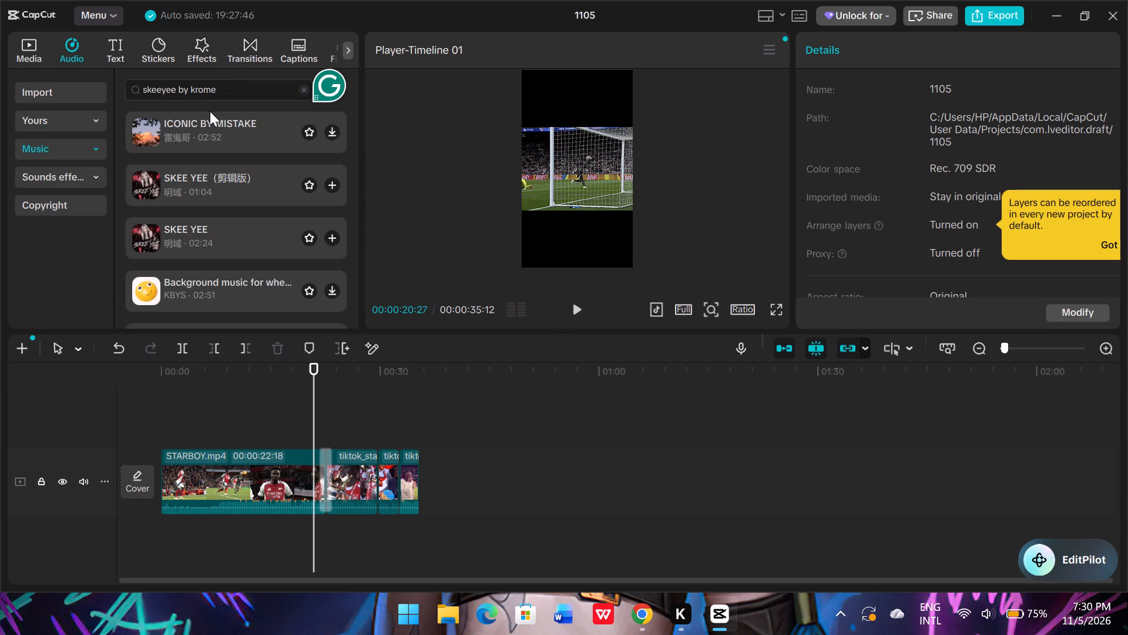
click(209, 137)
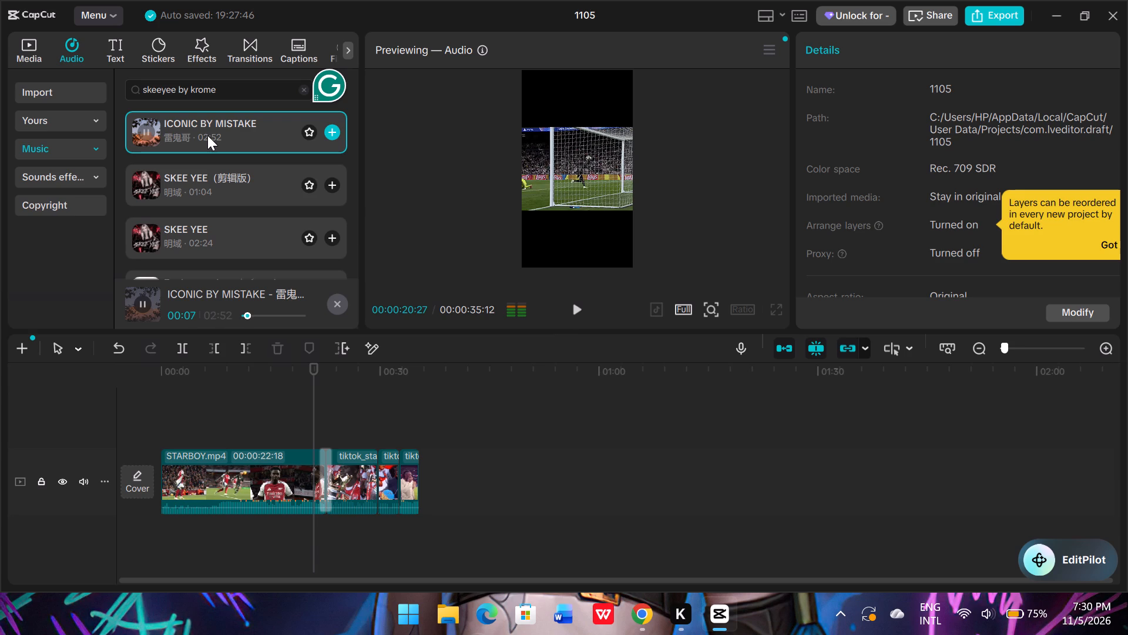
click(342, 304)
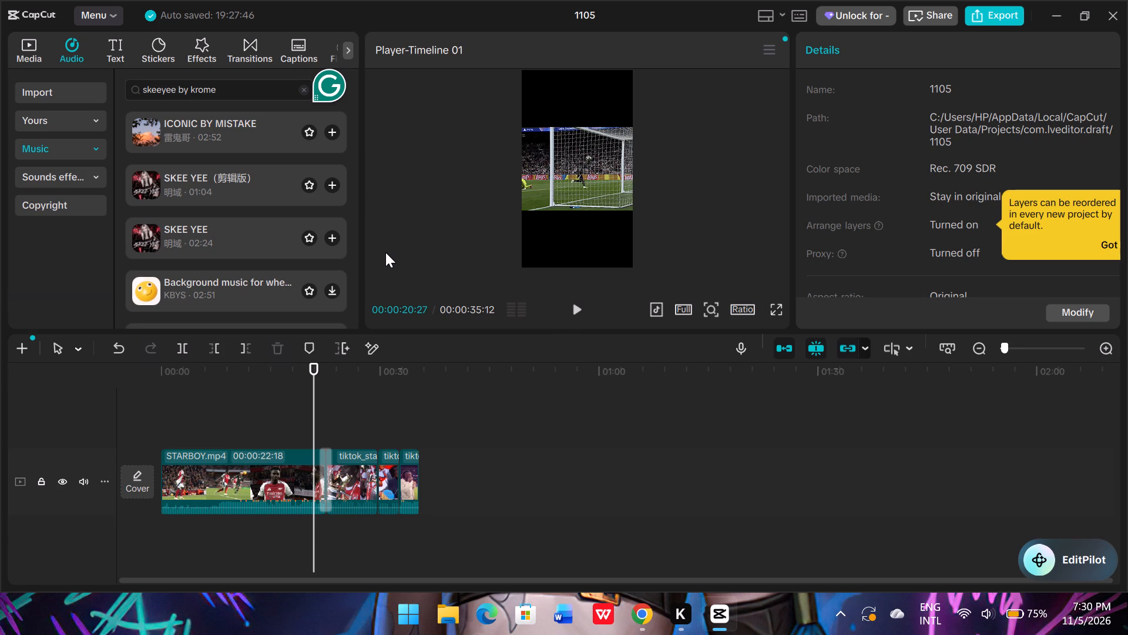
scroll(119, 420, down, 2)
Add STARBOY.mp4 from the imported media on a second track above the main clips, starting about 1 second in.
click(41, 48)
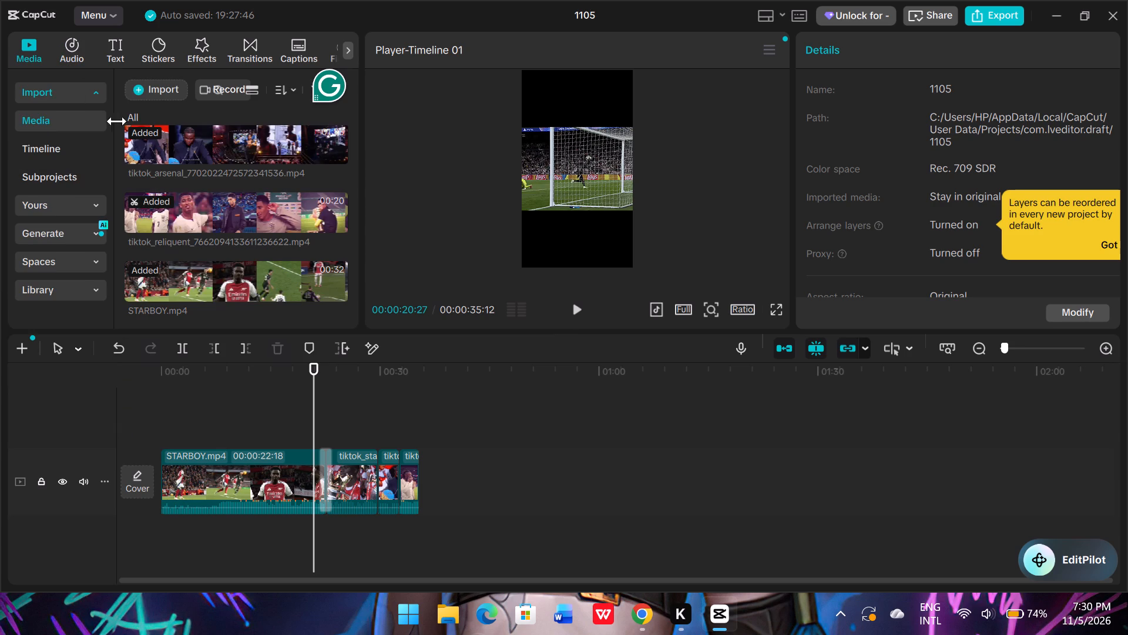
scroll(193, 199, down, 1)
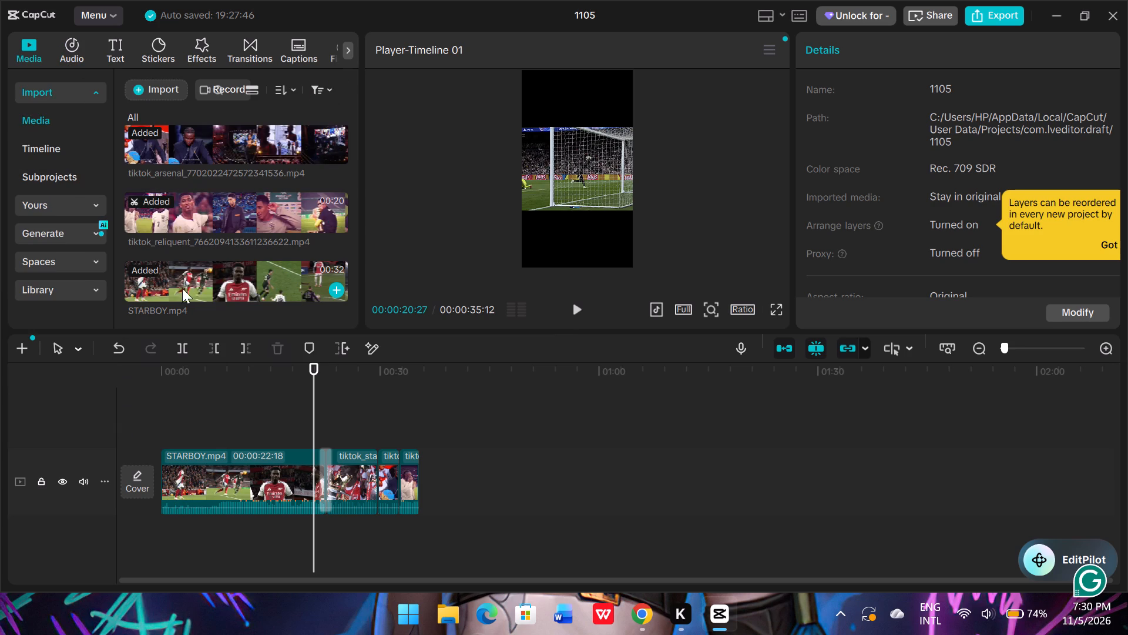
drag(186, 279, 176, 539)
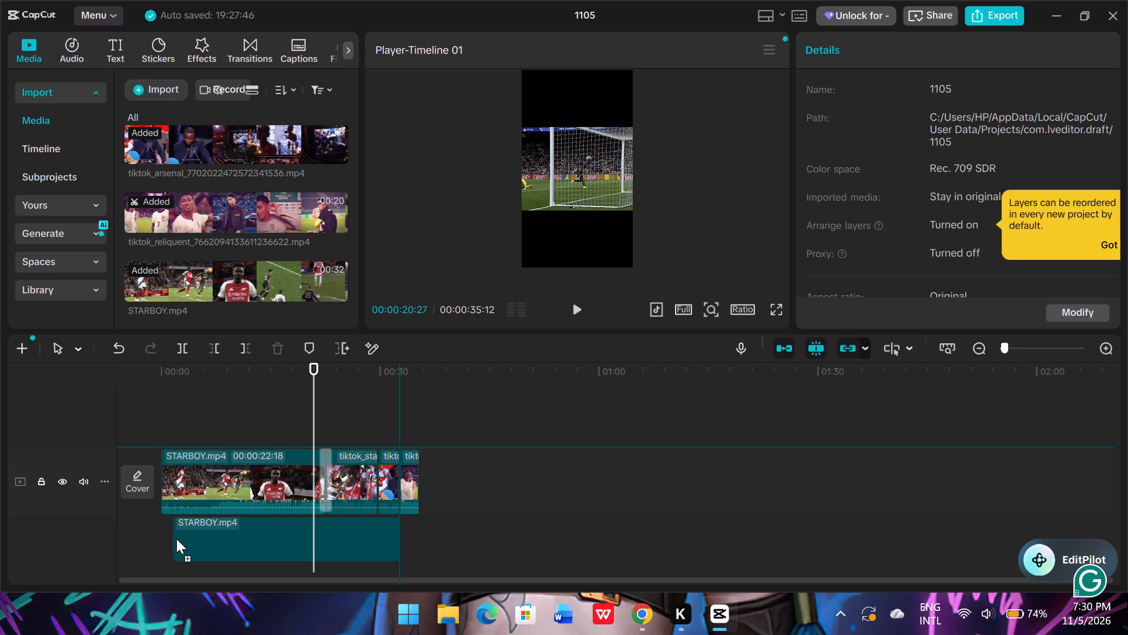
drag(176, 539, 173, 538)
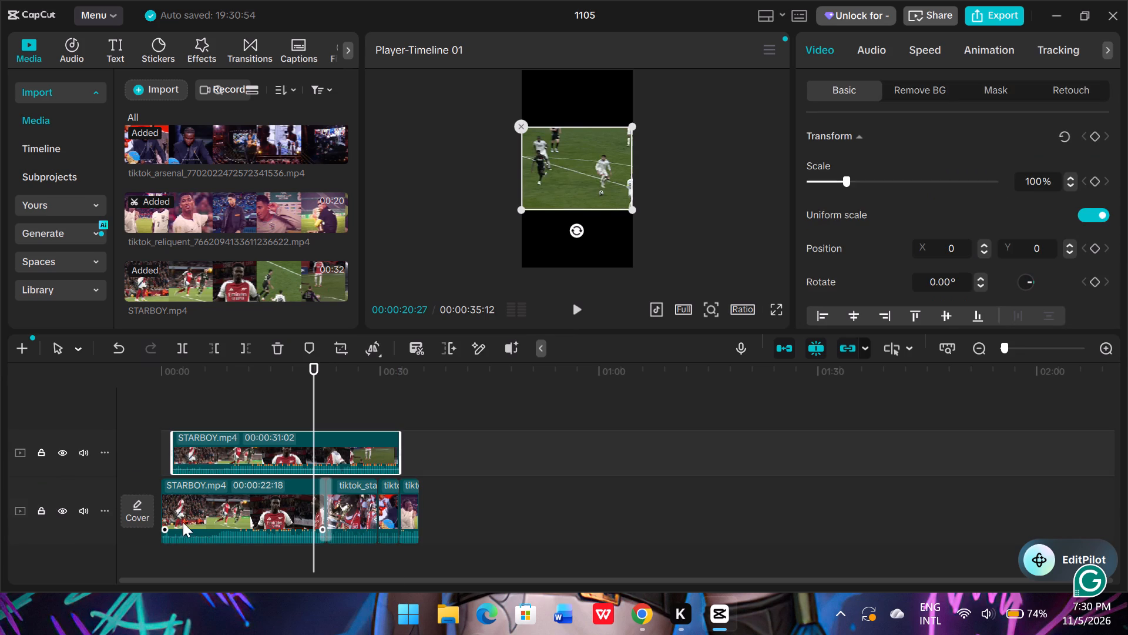
Move the 22-second STARBOY clip and the three TikTok clips off the main track onto a new track above the full-length STARBOY clip.
drag(214, 519, 379, 544)
drag(379, 544, 258, 394)
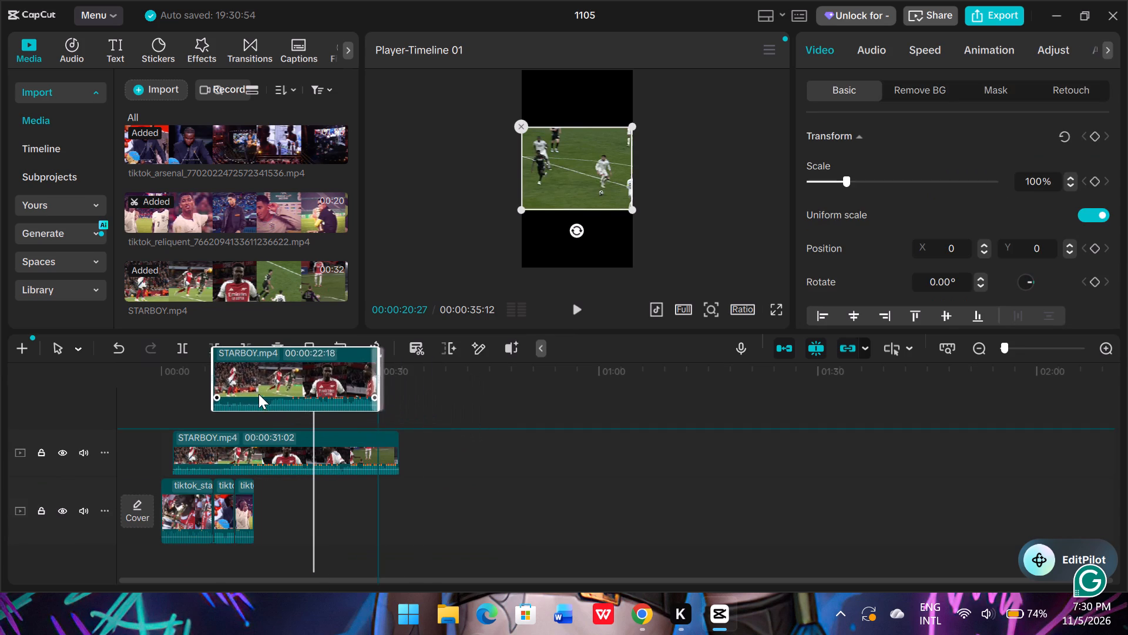
drag(258, 394, 235, 395)
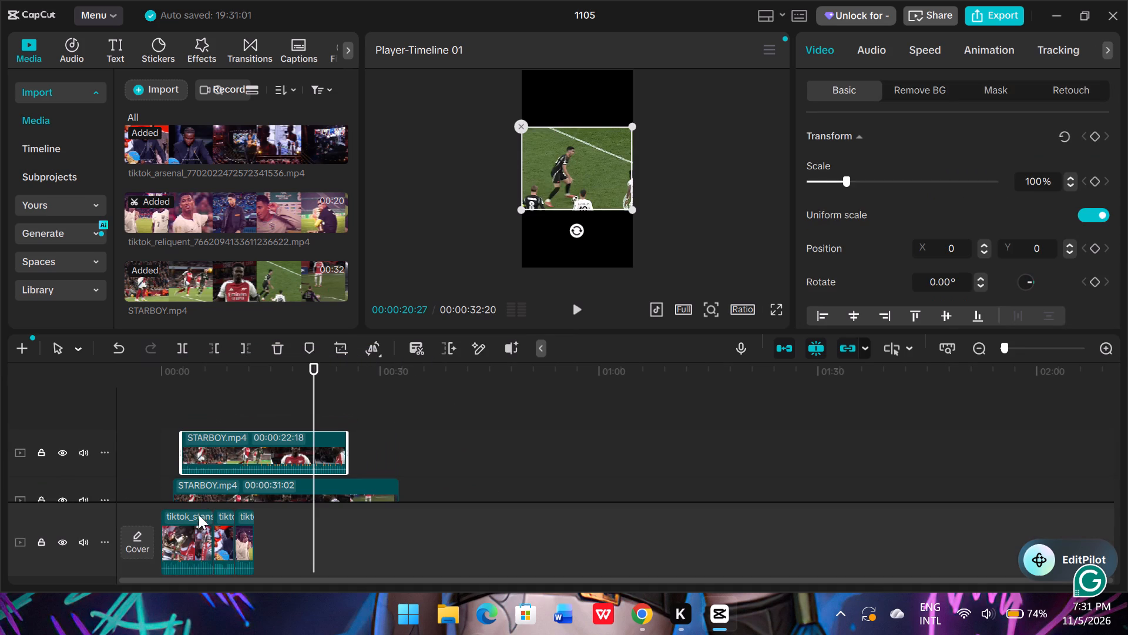
drag(194, 534, 395, 437)
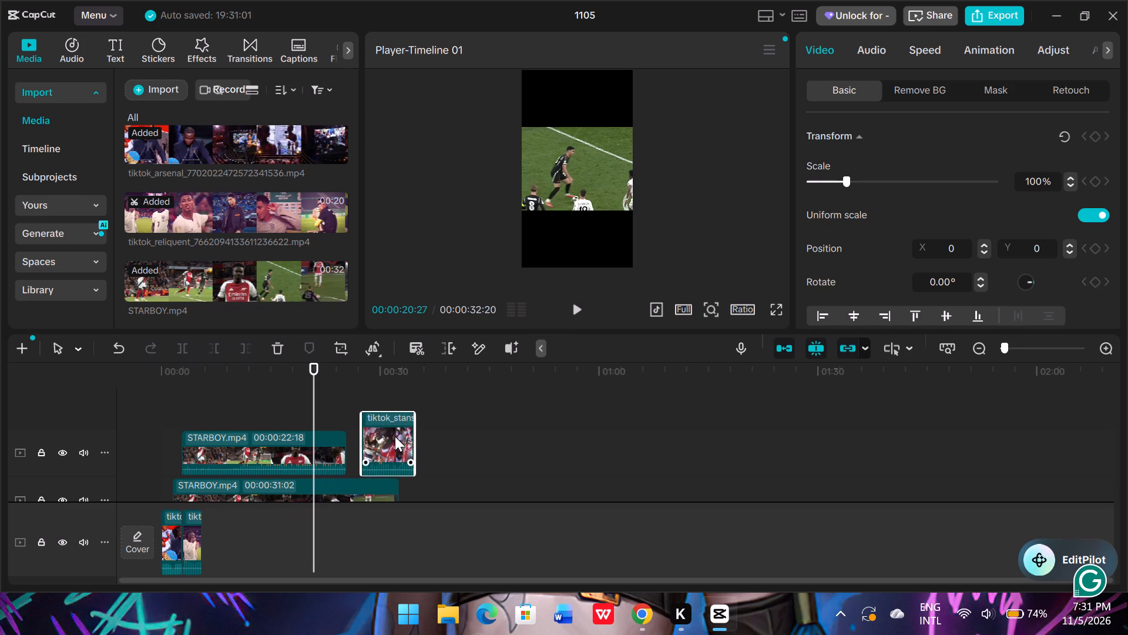
drag(170, 537, 445, 464)
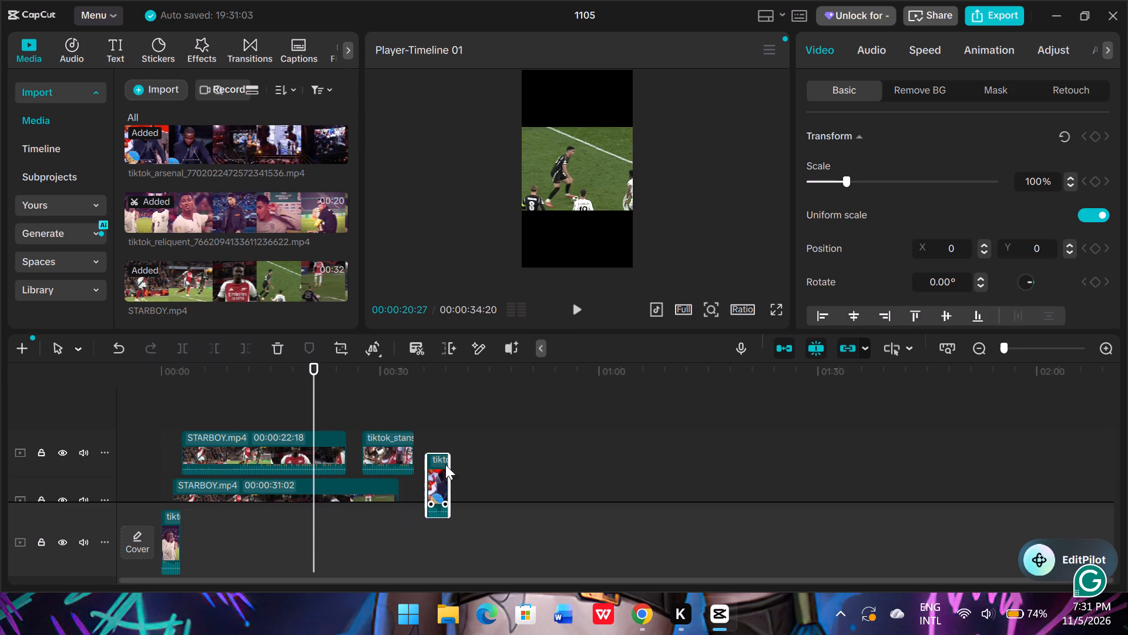
drag(445, 464, 426, 438)
drag(167, 550, 267, 562)
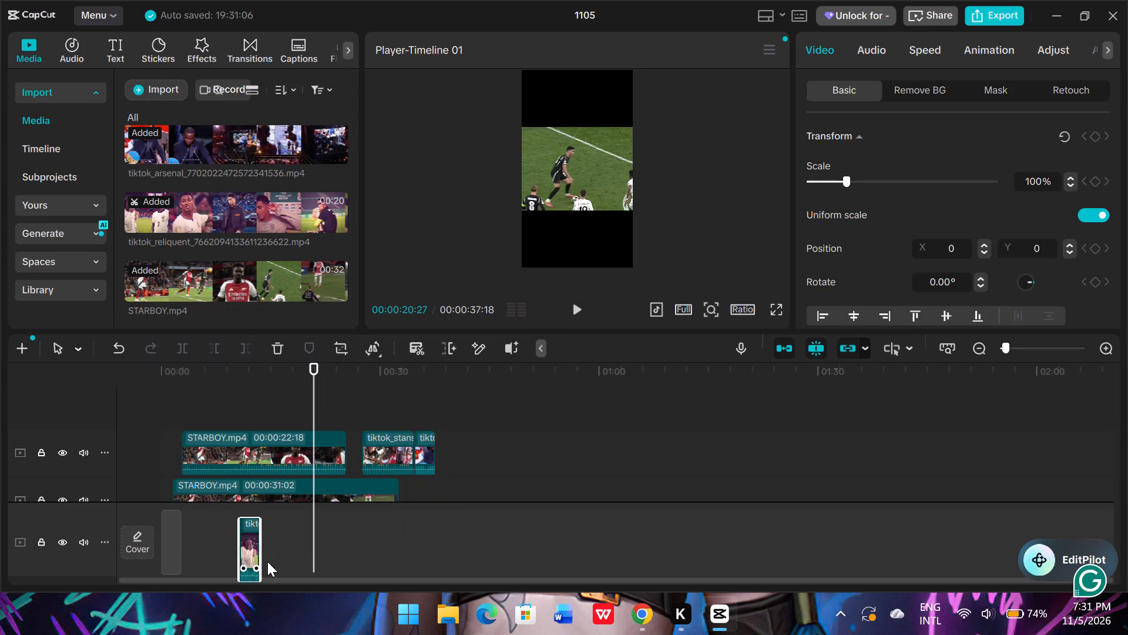
drag(267, 562, 446, 460)
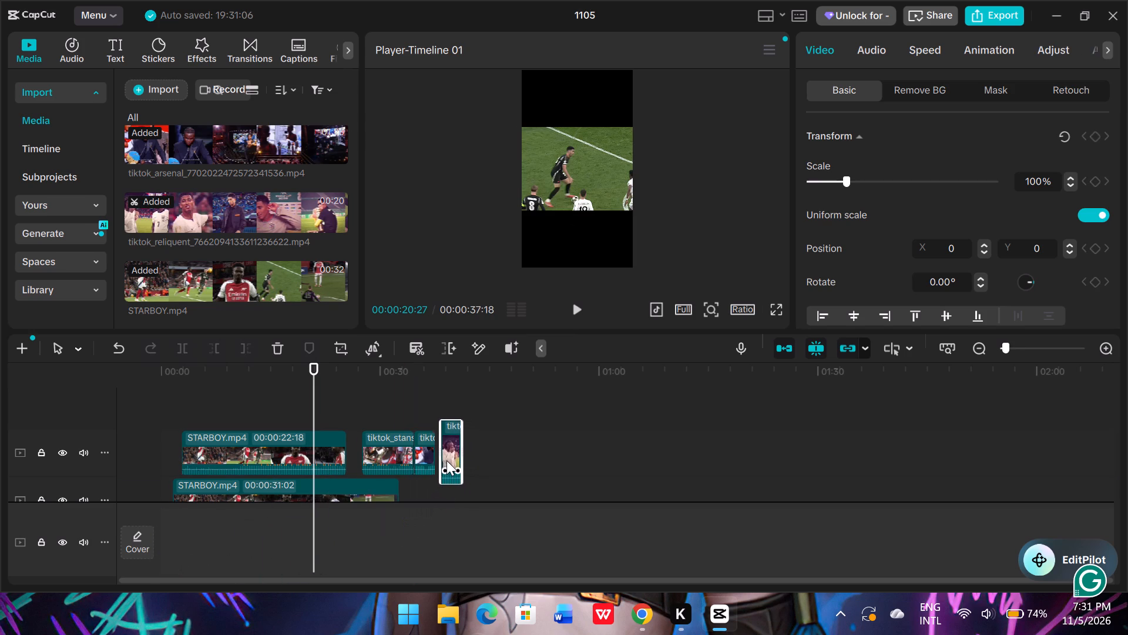
Move the full-length STARBOY.mp4 clip down onto the emptied main track, starting at 00:00.
scroll(344, 486, down, 2)
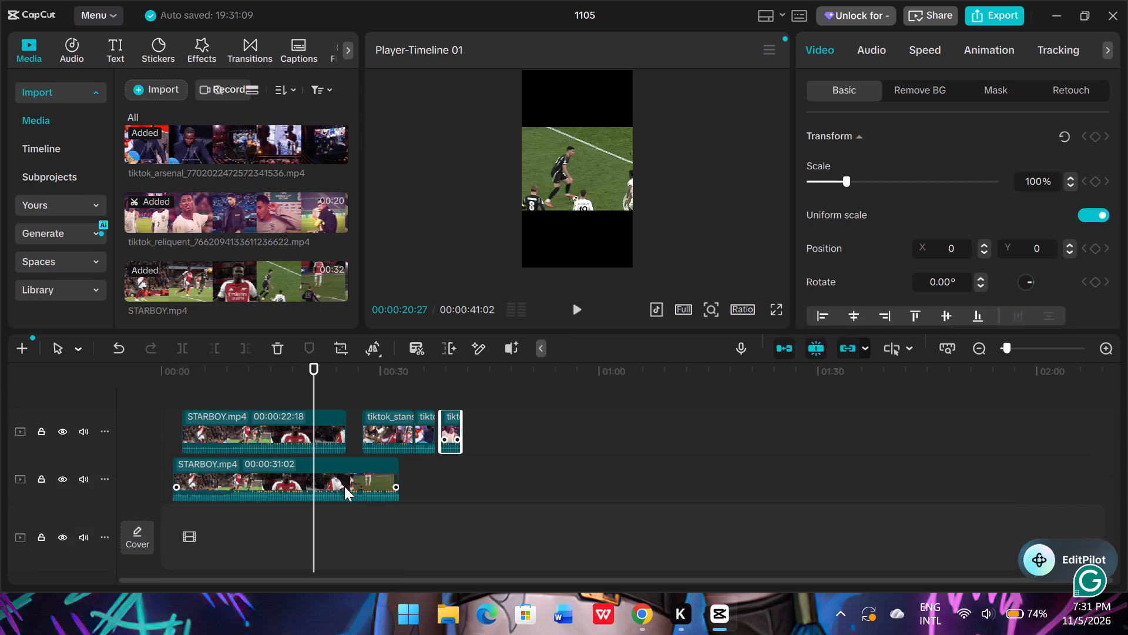
scroll(344, 486, down, 2)
drag(274, 433, 264, 500)
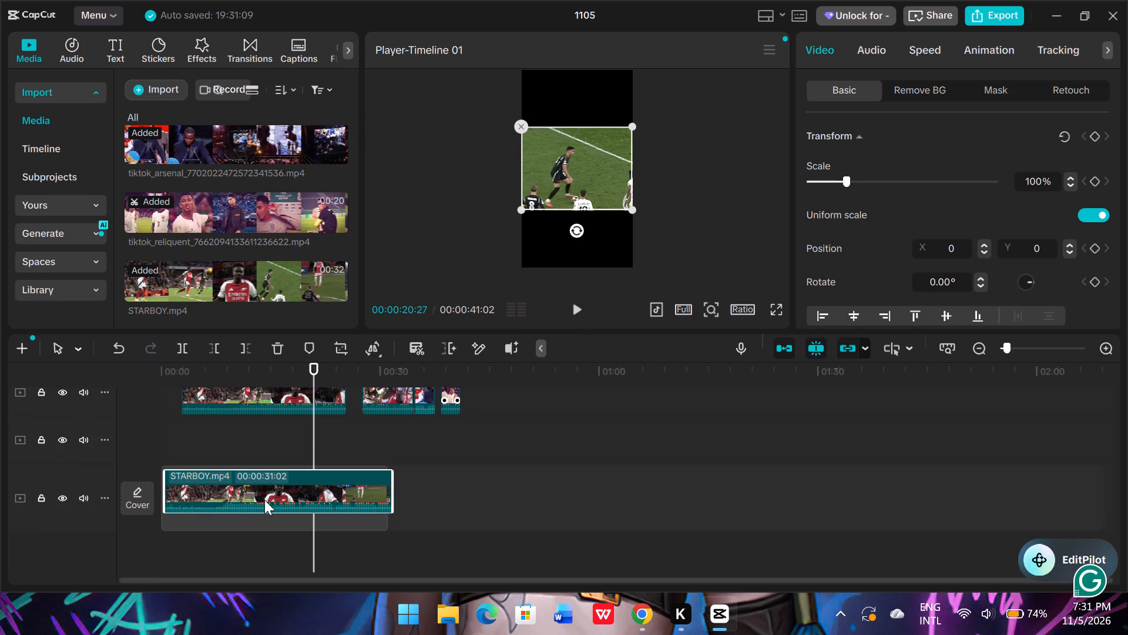
drag(264, 500, 280, 494)
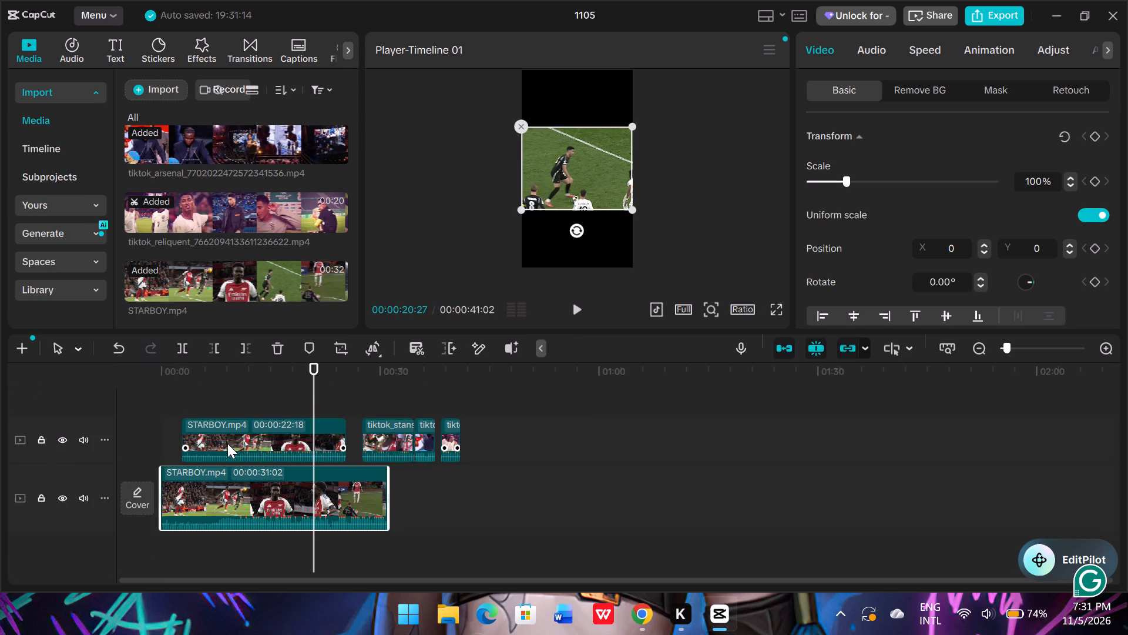
Align the shorter STARBOY clip on the upper track with 00:00 and place the tiktok_stans clip directly after it.
drag(219, 447, 186, 443)
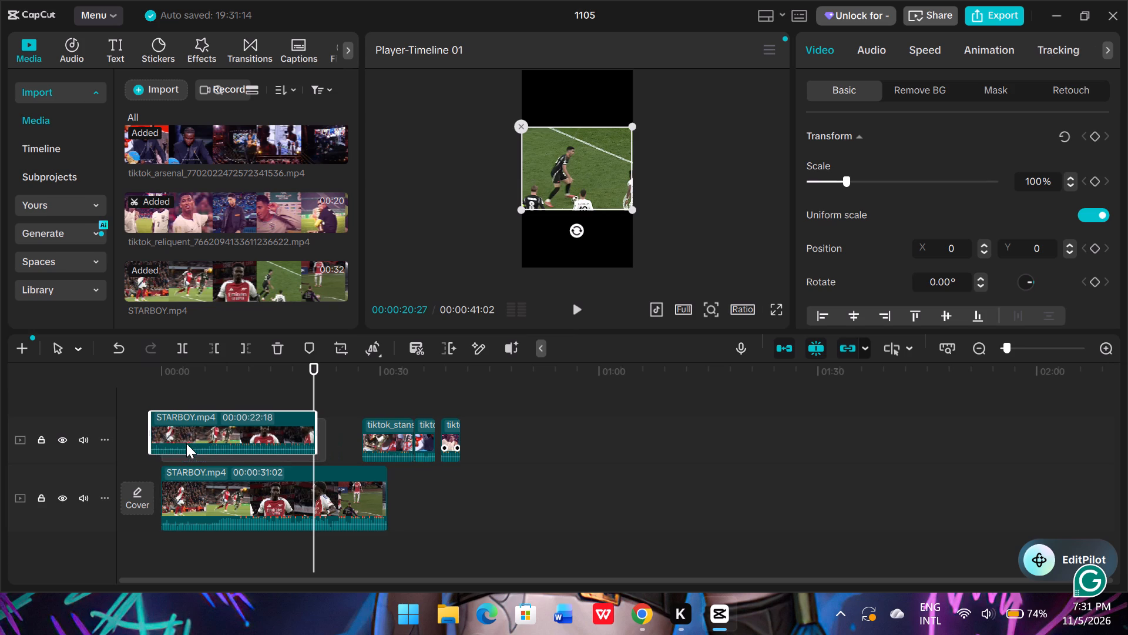
drag(186, 443, 192, 446)
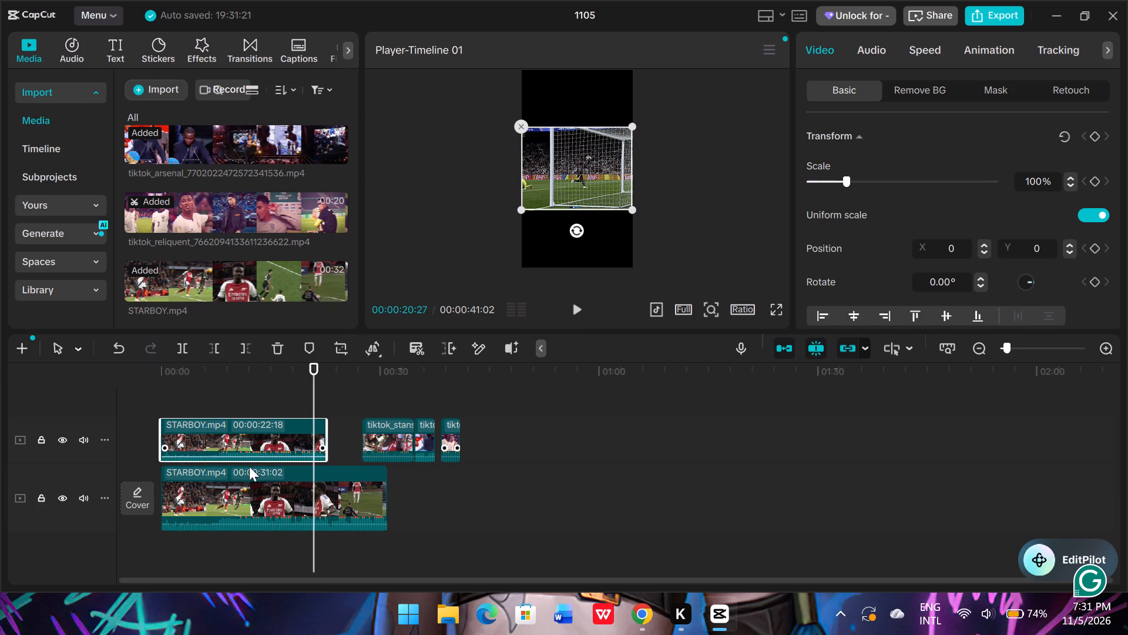
click(365, 447)
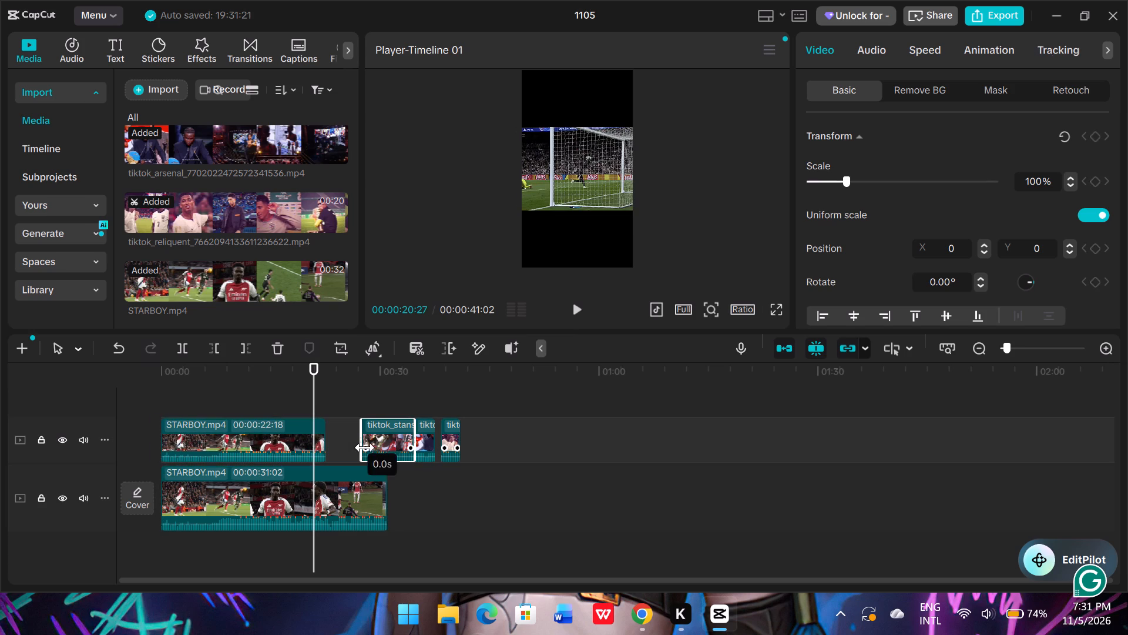
drag(380, 444, 348, 446)
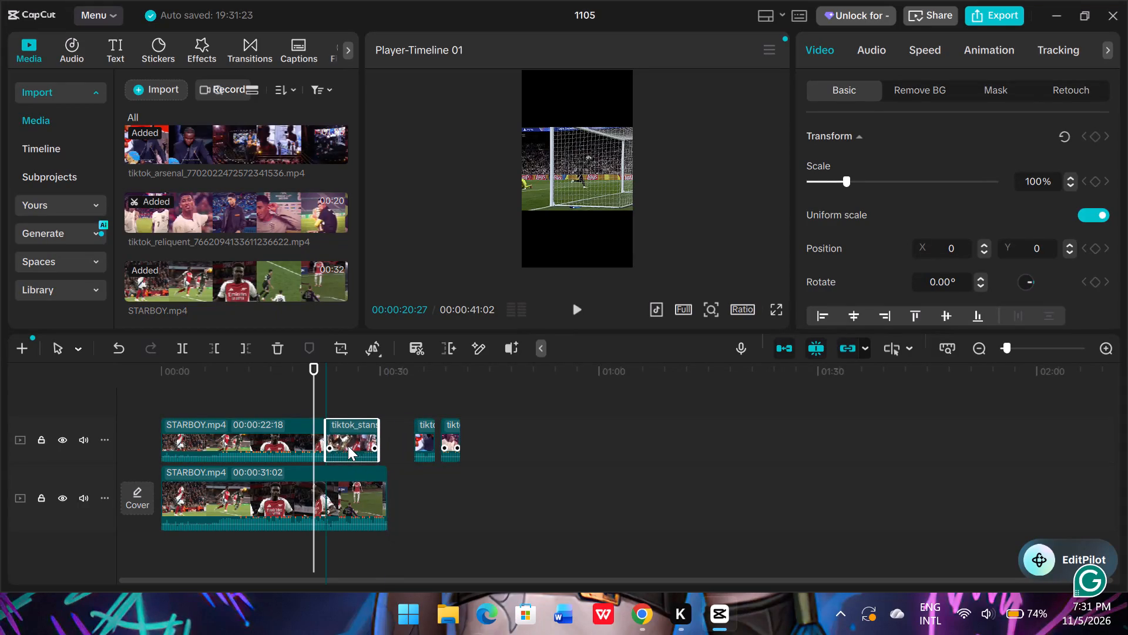
drag(348, 446, 350, 446)
drag(348, 445, 341, 446)
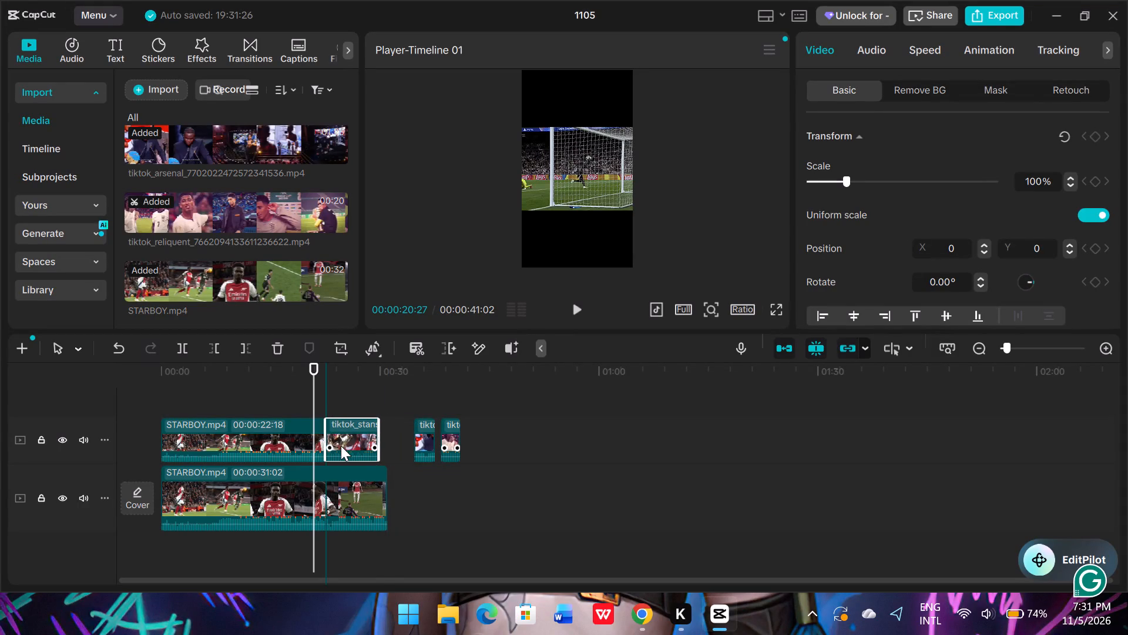
drag(341, 446, 343, 446)
Close the gaps before the last two TikTok clips so all four upper-track clips sit end to end.
drag(422, 442, 419, 444)
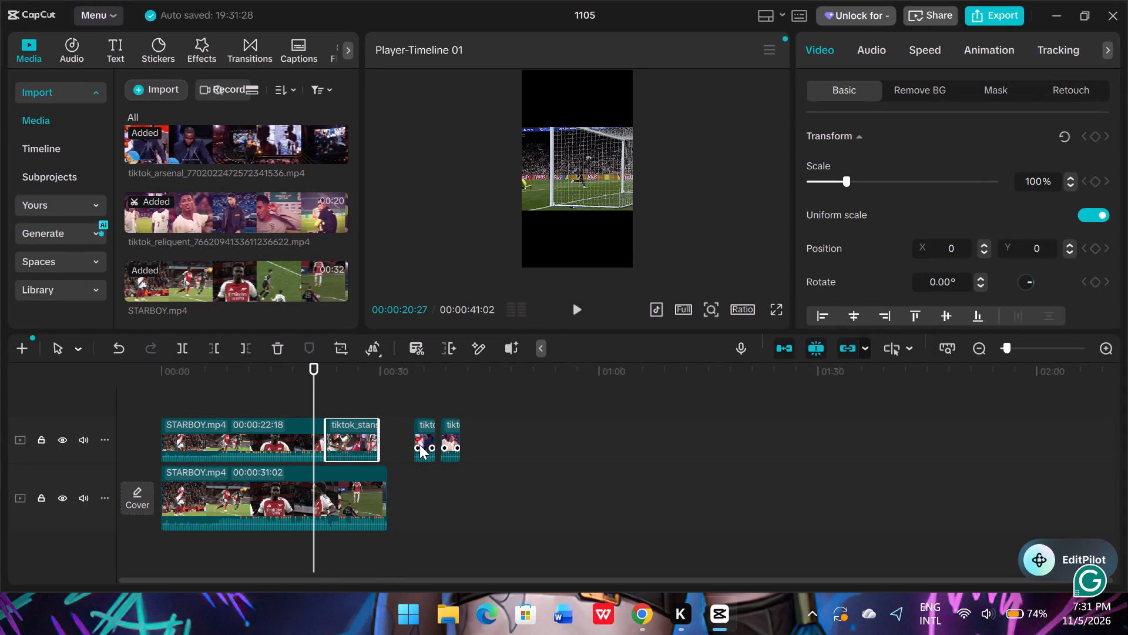
drag(419, 444, 395, 441)
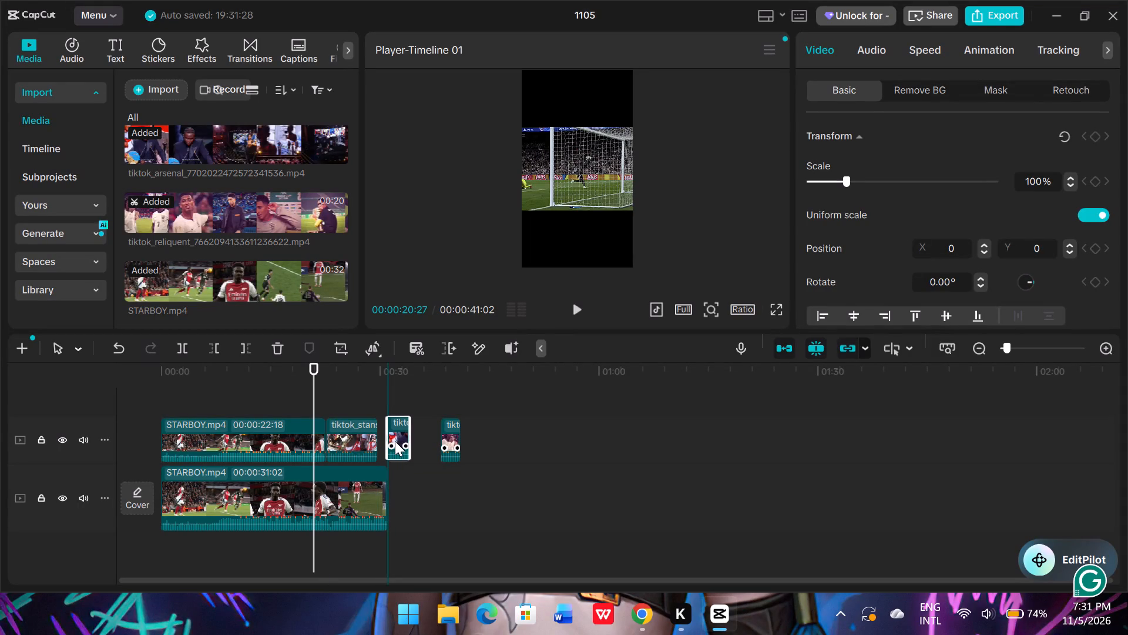
click(388, 441)
drag(397, 443, 392, 444)
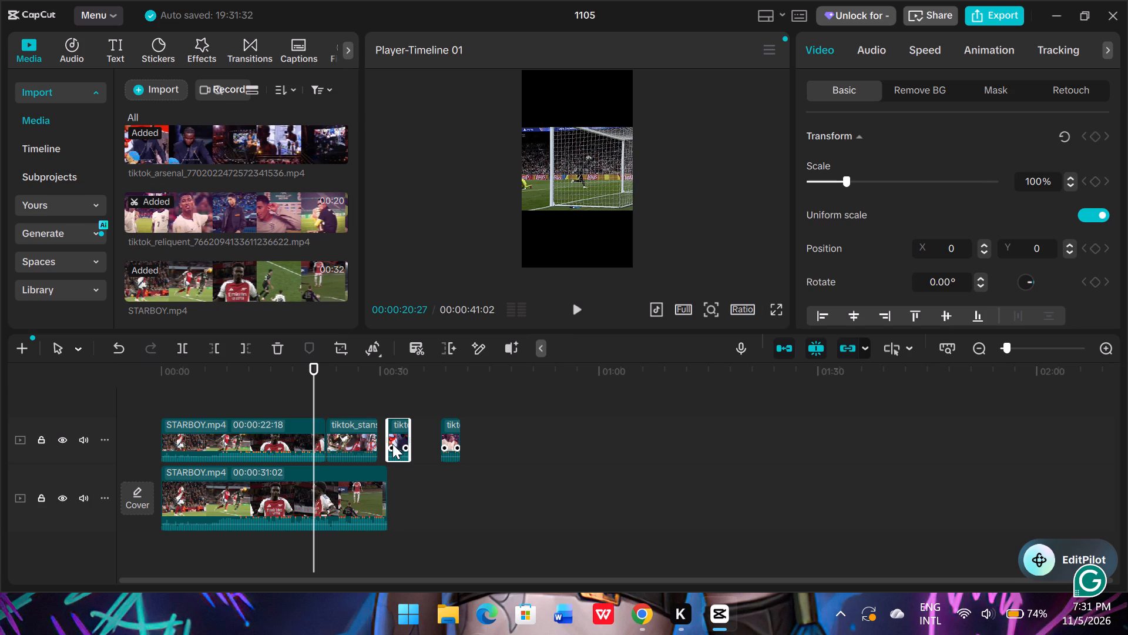
drag(392, 444, 391, 444)
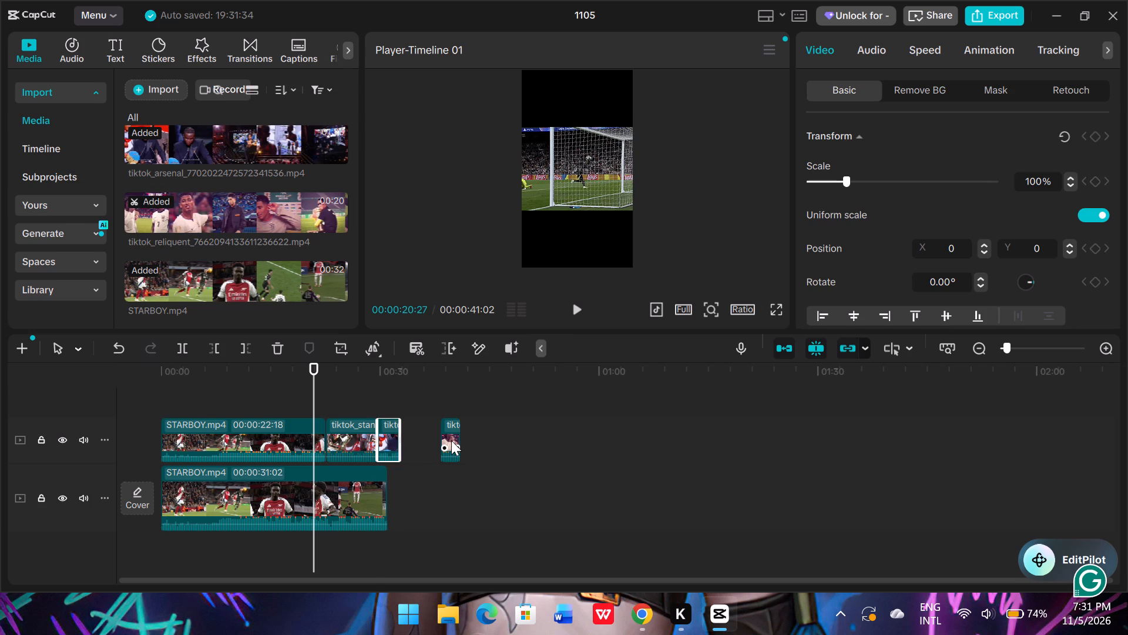
drag(451, 440, 389, 447)
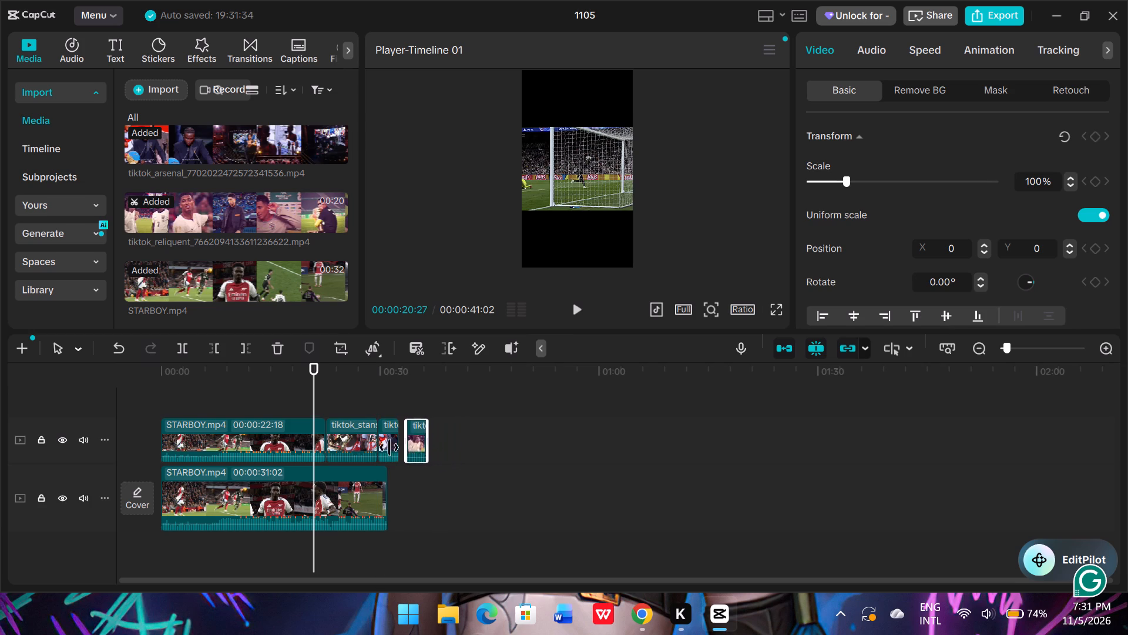
drag(389, 447, 408, 443)
drag(408, 443, 413, 443)
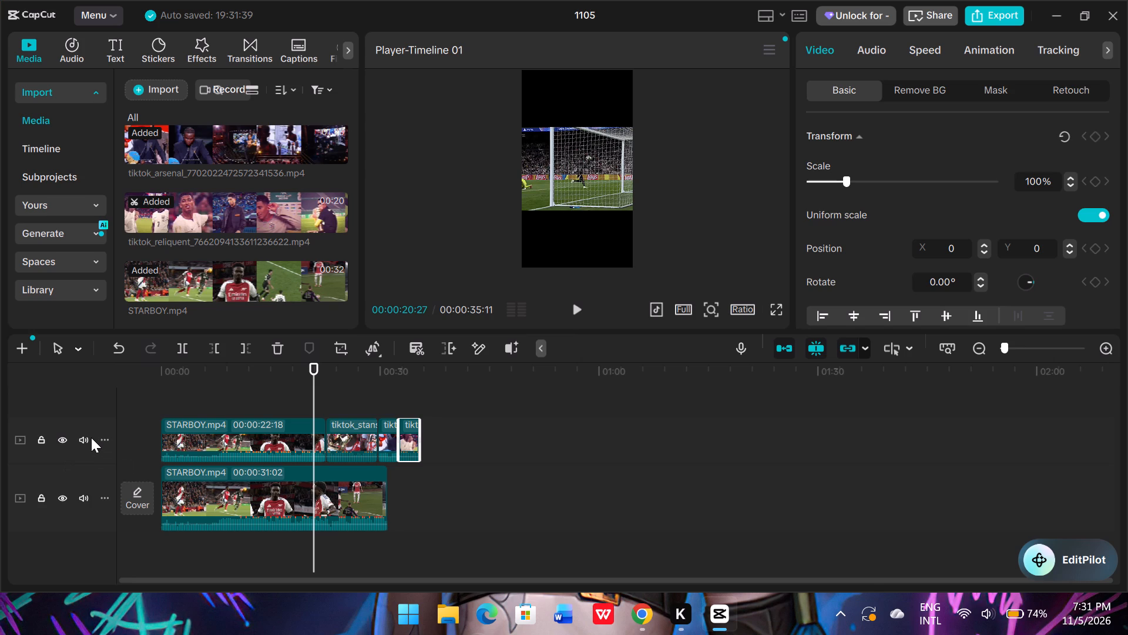
Mute the upper track that holds the four edited clips.
click(89, 440)
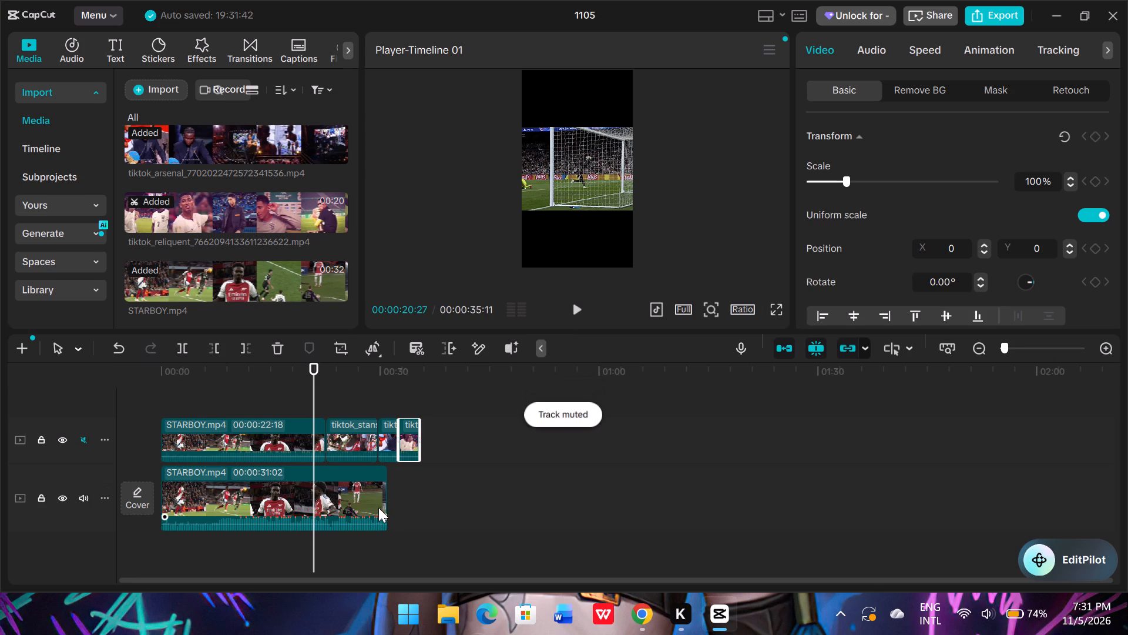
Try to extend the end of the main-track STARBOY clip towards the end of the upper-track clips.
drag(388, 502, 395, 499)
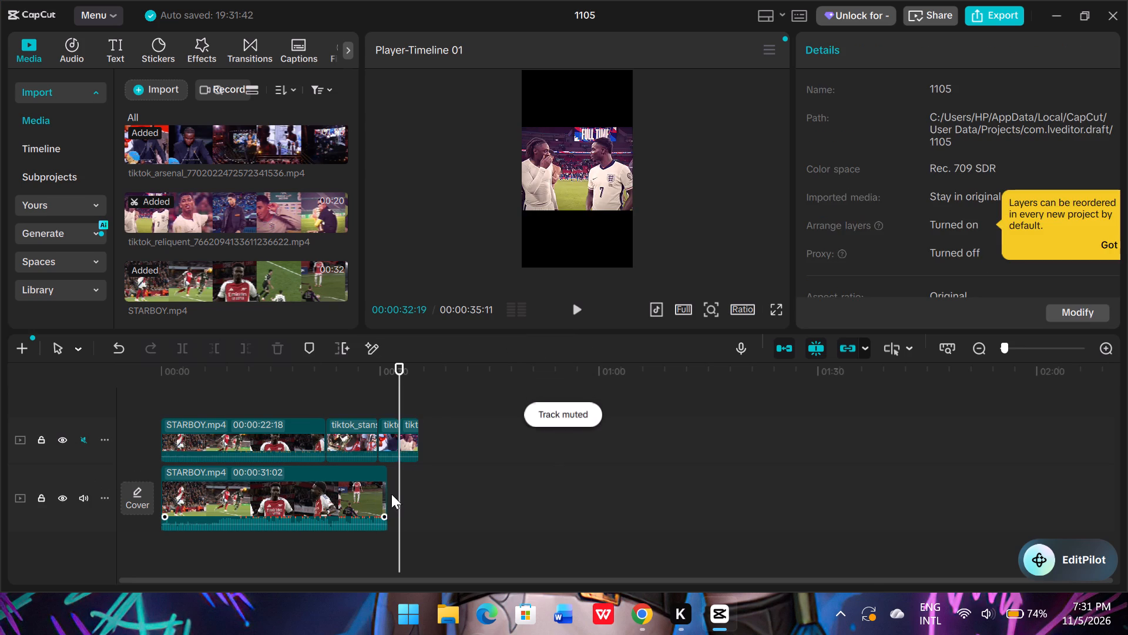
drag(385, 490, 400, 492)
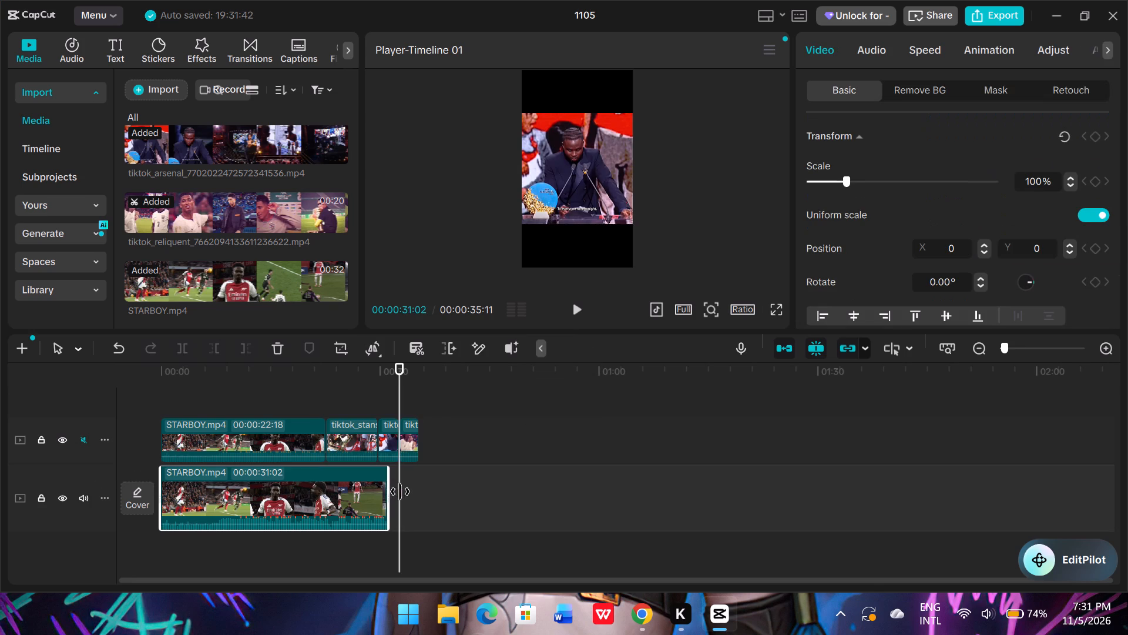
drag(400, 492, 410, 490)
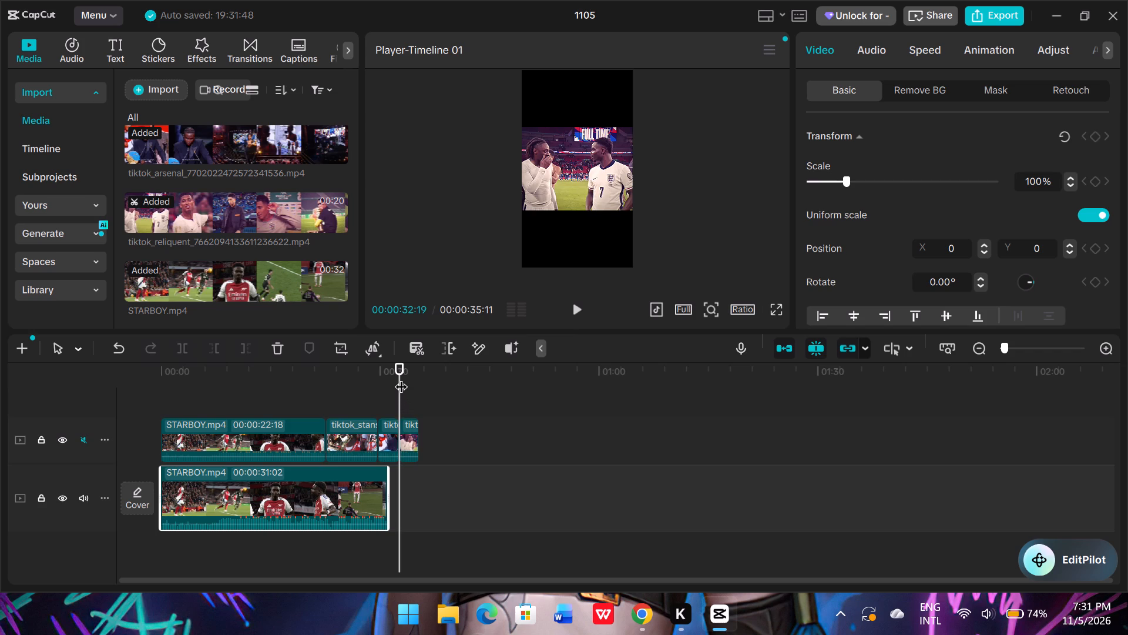
Scrub through the layered timeline, return to 00:00 and play it to review the edit with the main-track audio.
drag(399, 369, 192, 409)
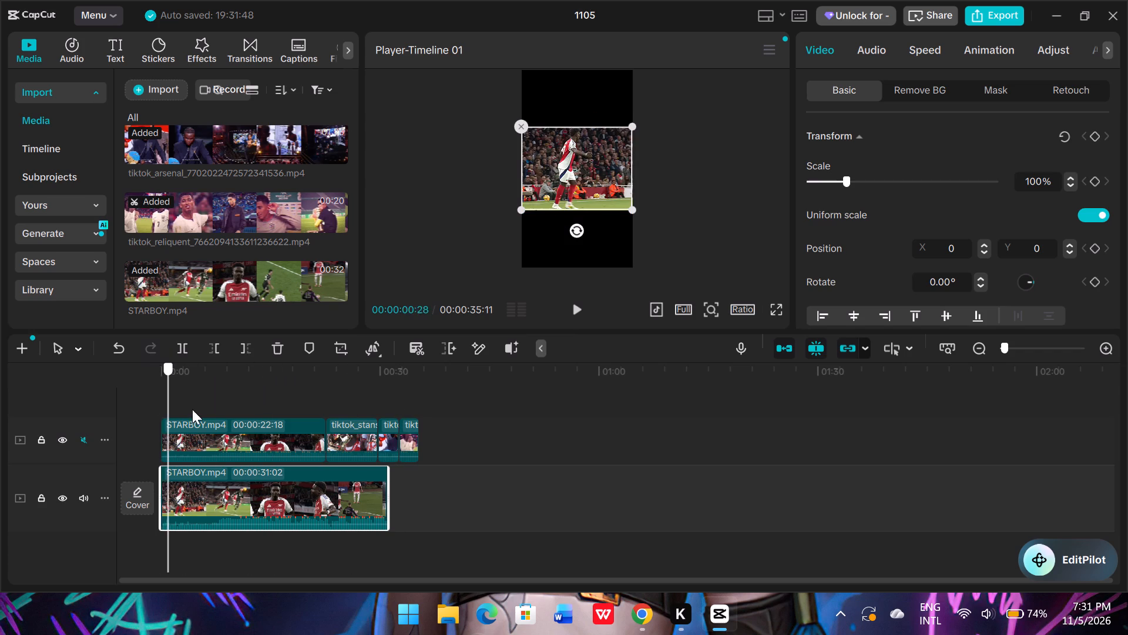
drag(192, 409, 357, 454)
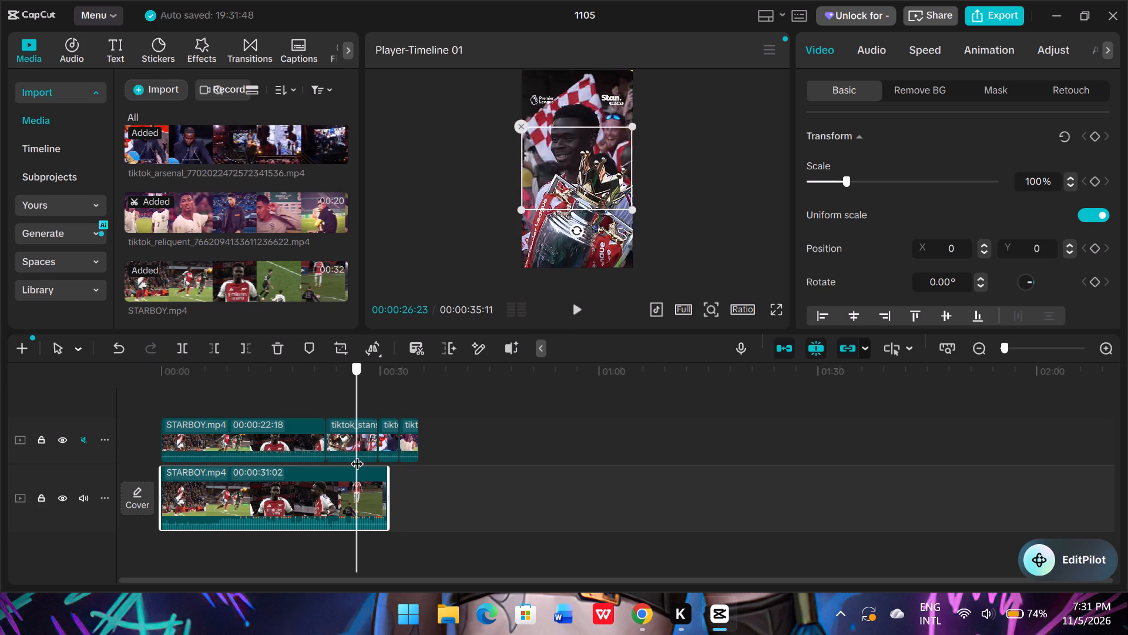
drag(357, 454, 217, 472)
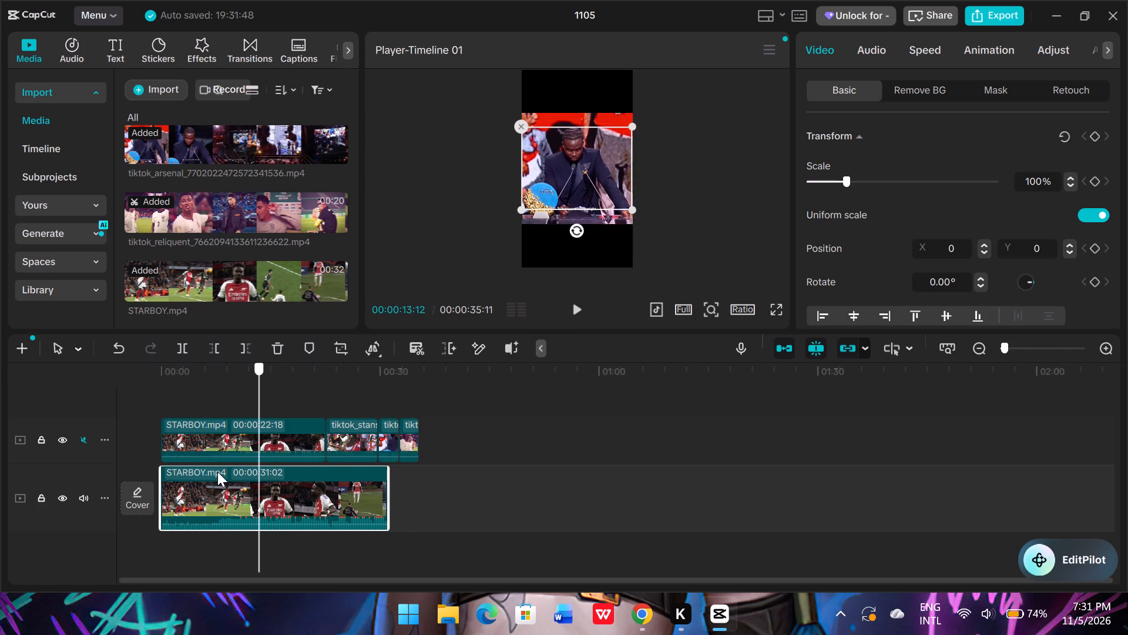
drag(217, 472, 120, 458)
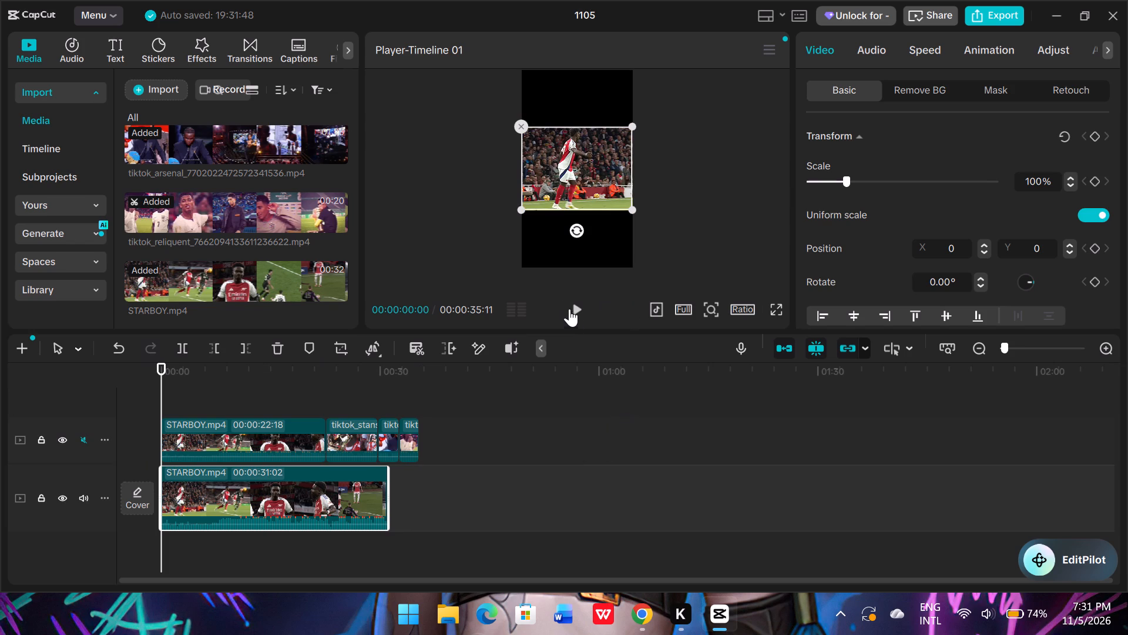
click(574, 313)
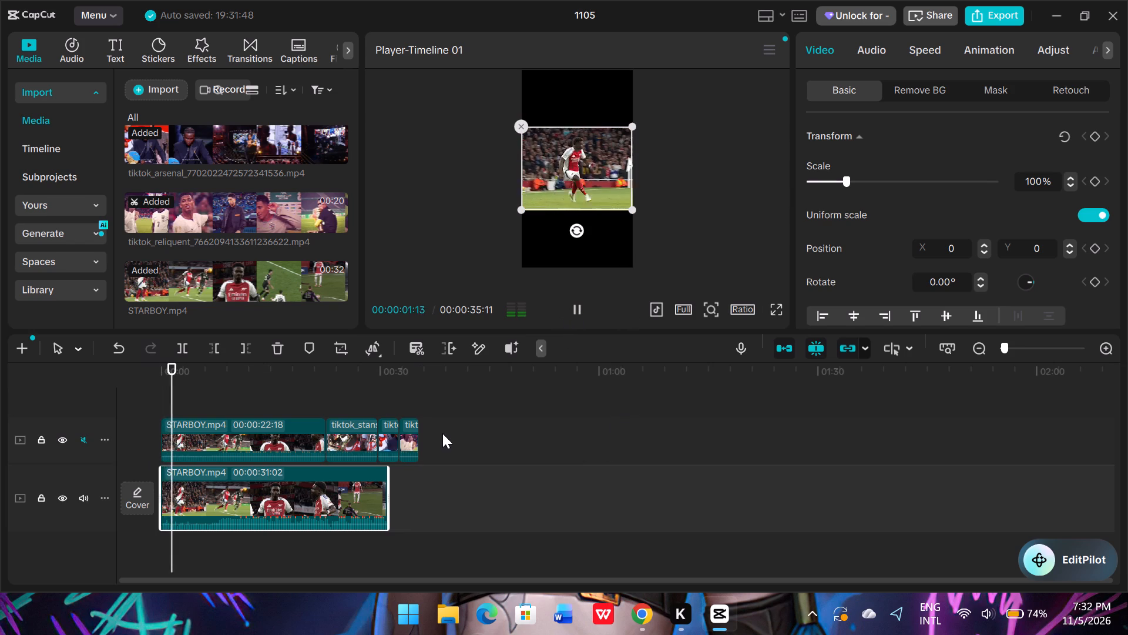
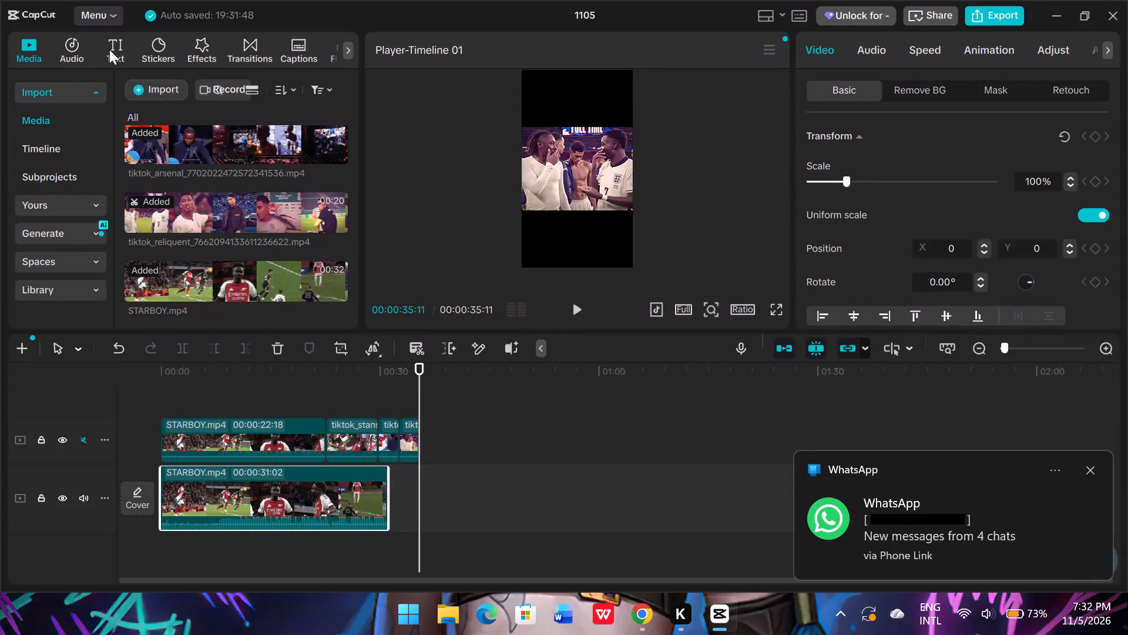
Add the trending Slanted Split transition between the STARBOY clip and the first TikTok clip on the upper track.
click(254, 51)
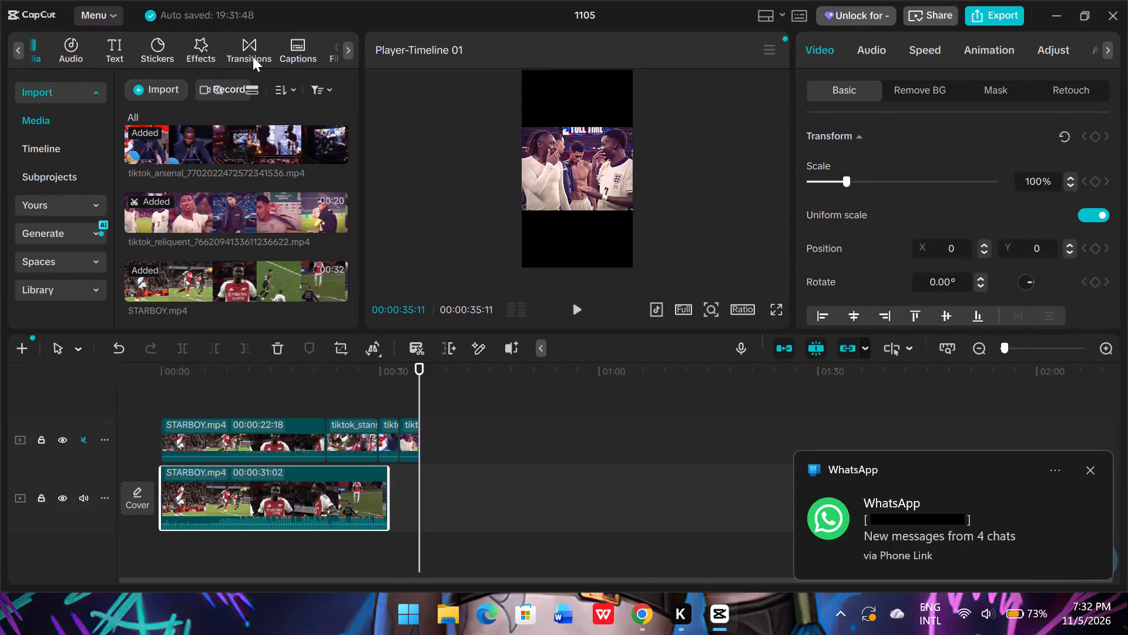
click(251, 47)
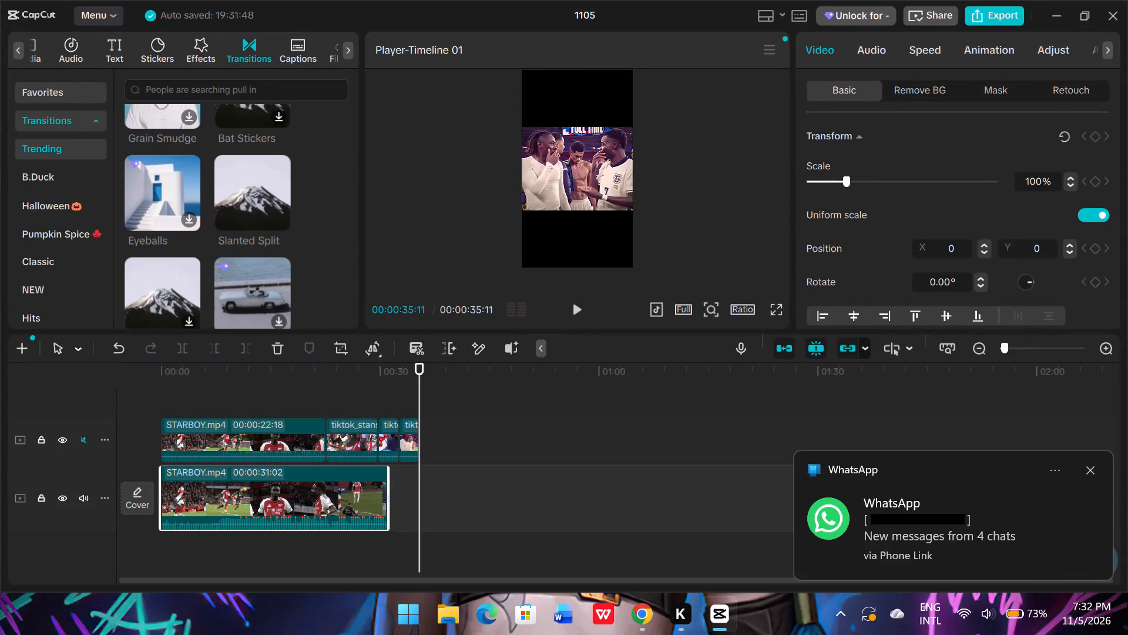
scroll(231, 165, up, 2)
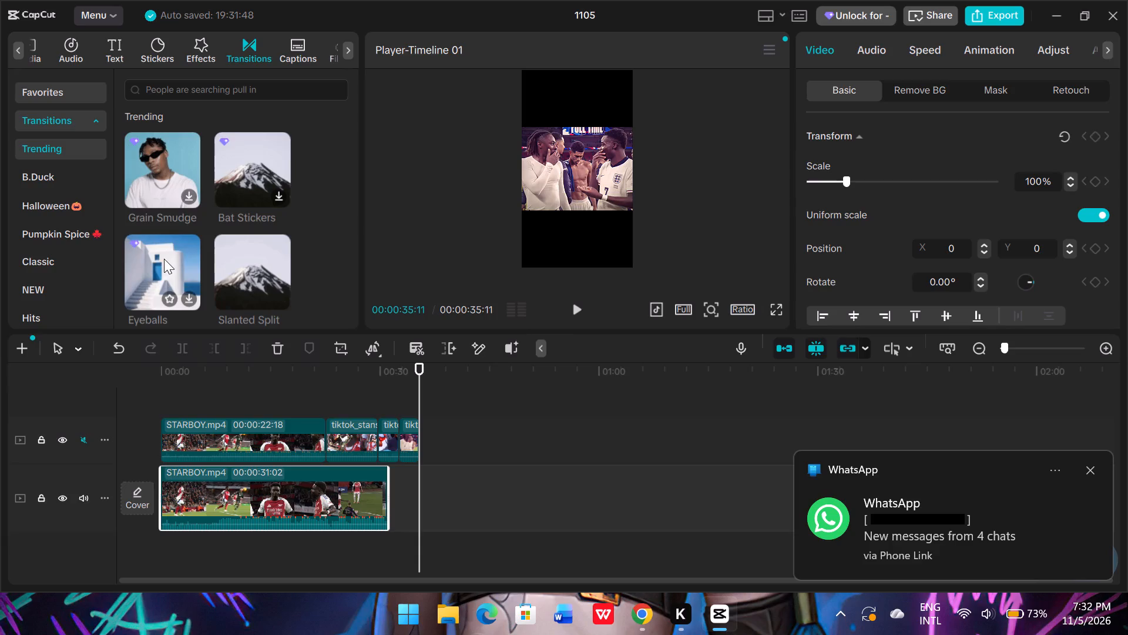
click(263, 260)
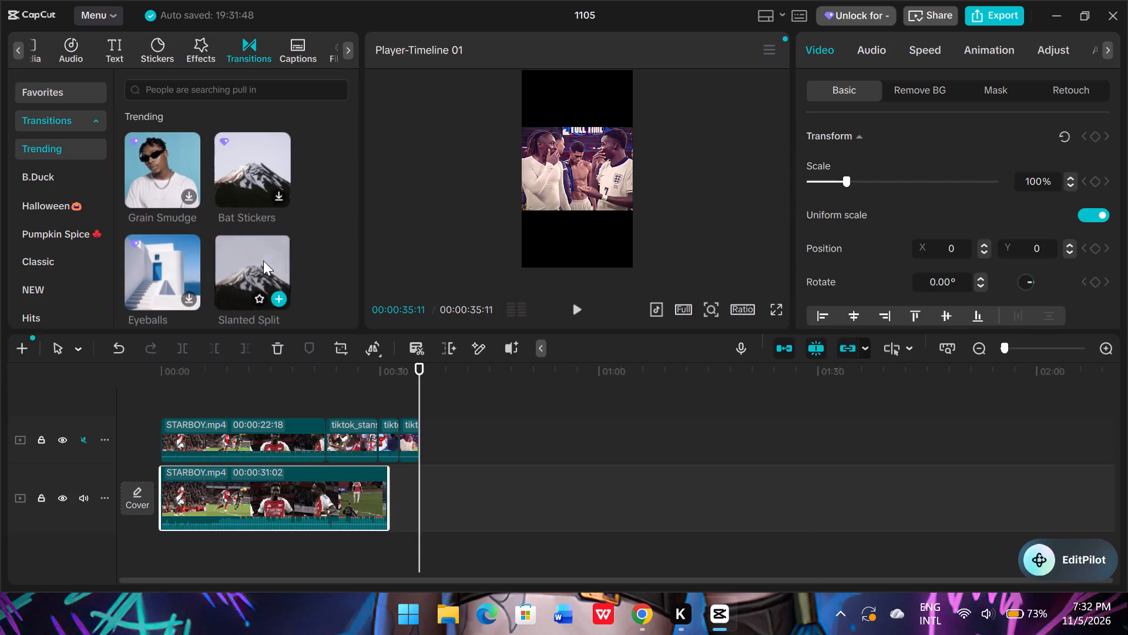
drag(257, 278, 285, 352)
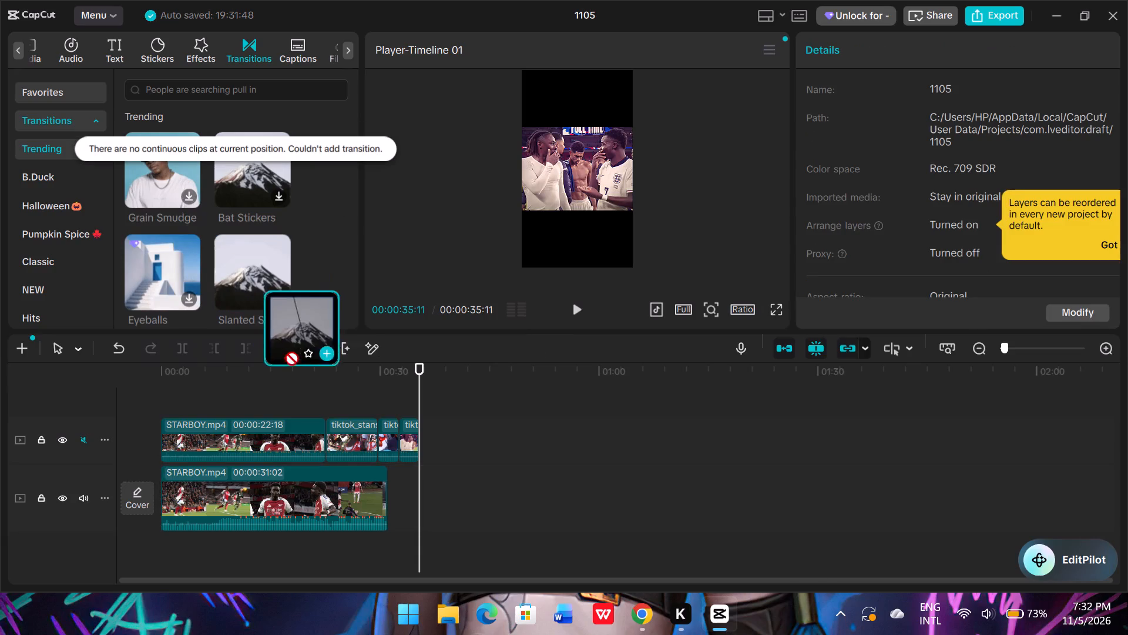
drag(285, 352, 315, 432)
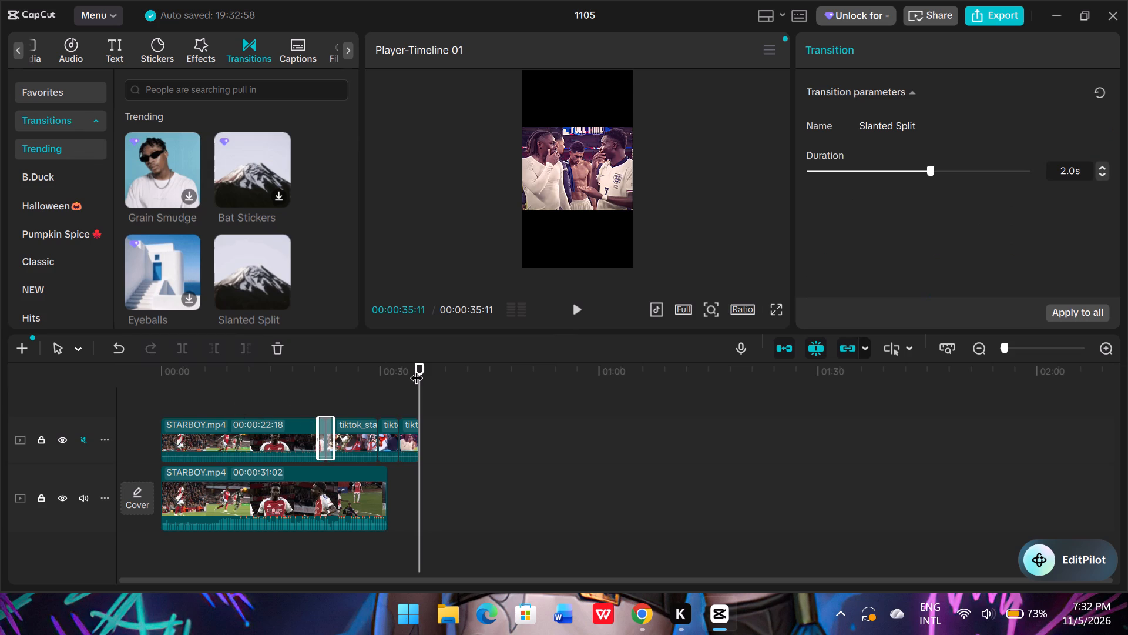
Return to 00:00 and play the timeline to review the edit with the Slanted Split transition.
drag(423, 366, 155, 356)
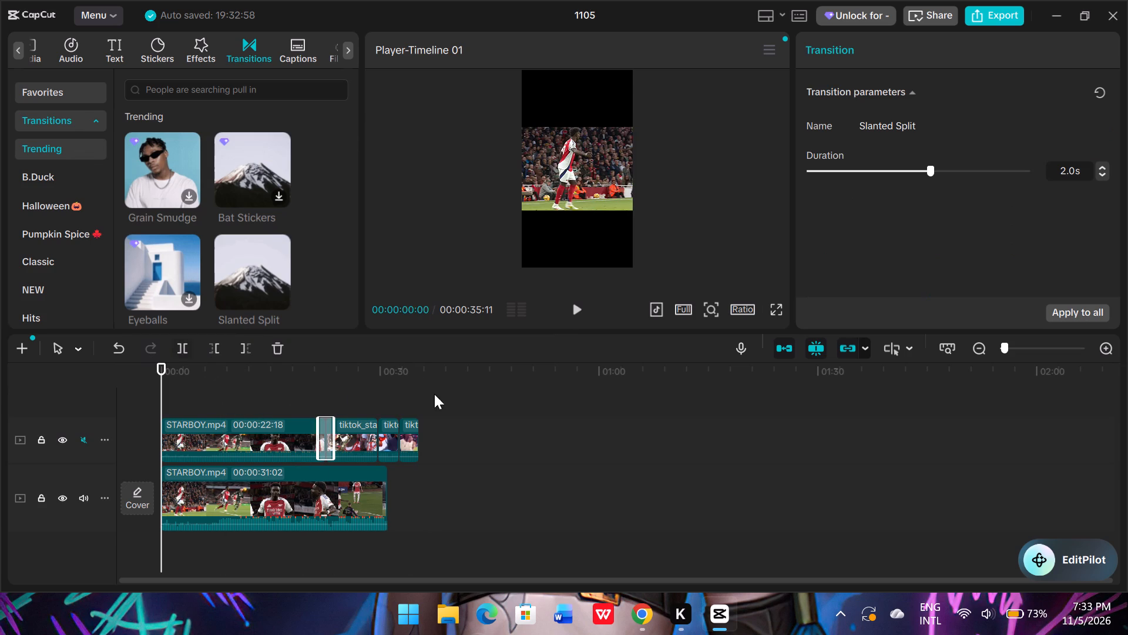
click(578, 315)
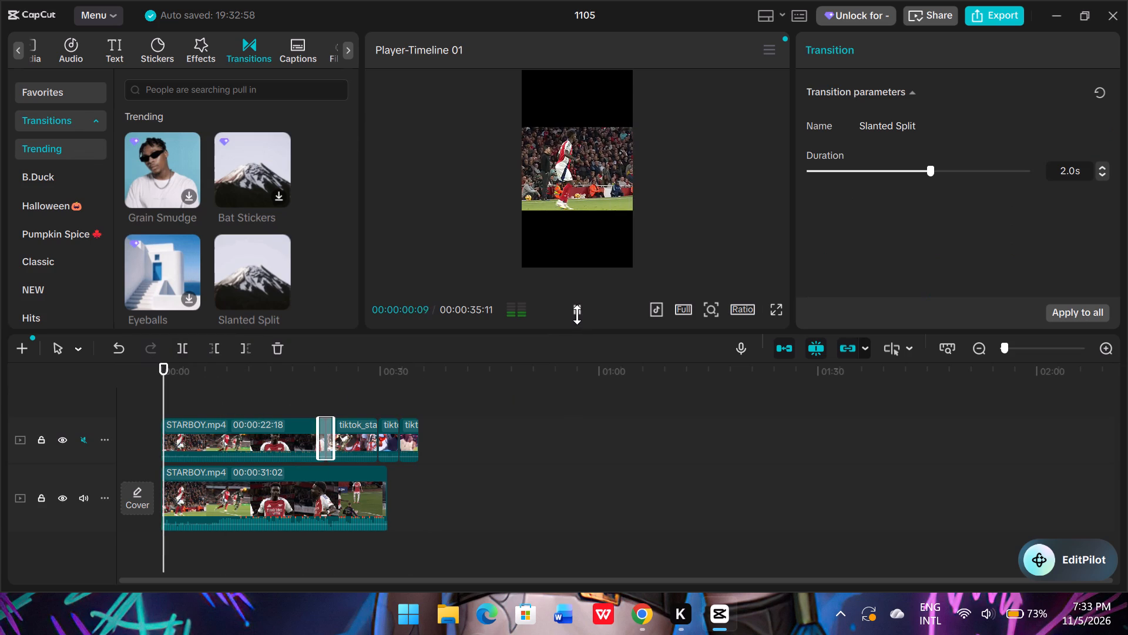
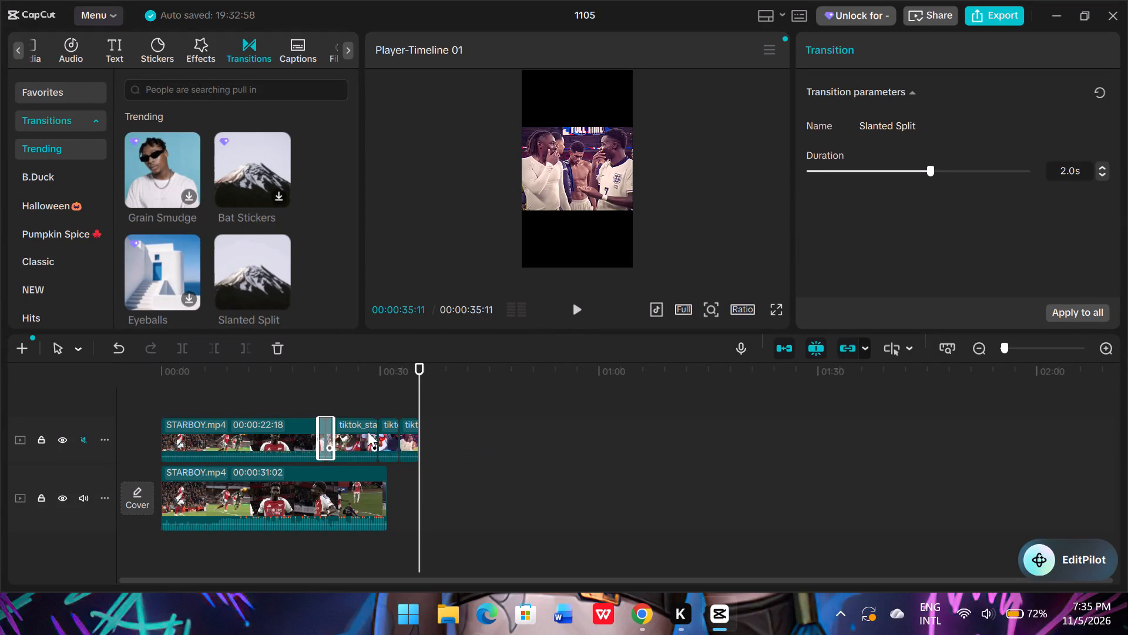
Add the trending Gradient Glitz transition between the first and second TikTok clips on the upper track, allowing duplicate frames.
scroll(274, 254, down, 2)
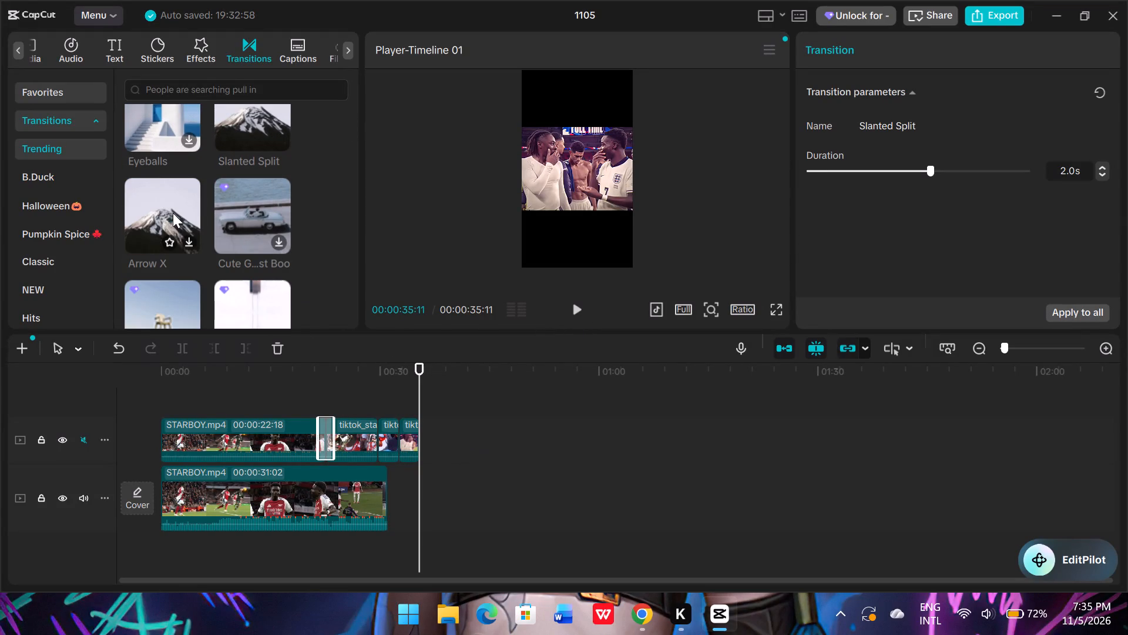
scroll(173, 213, down, 2)
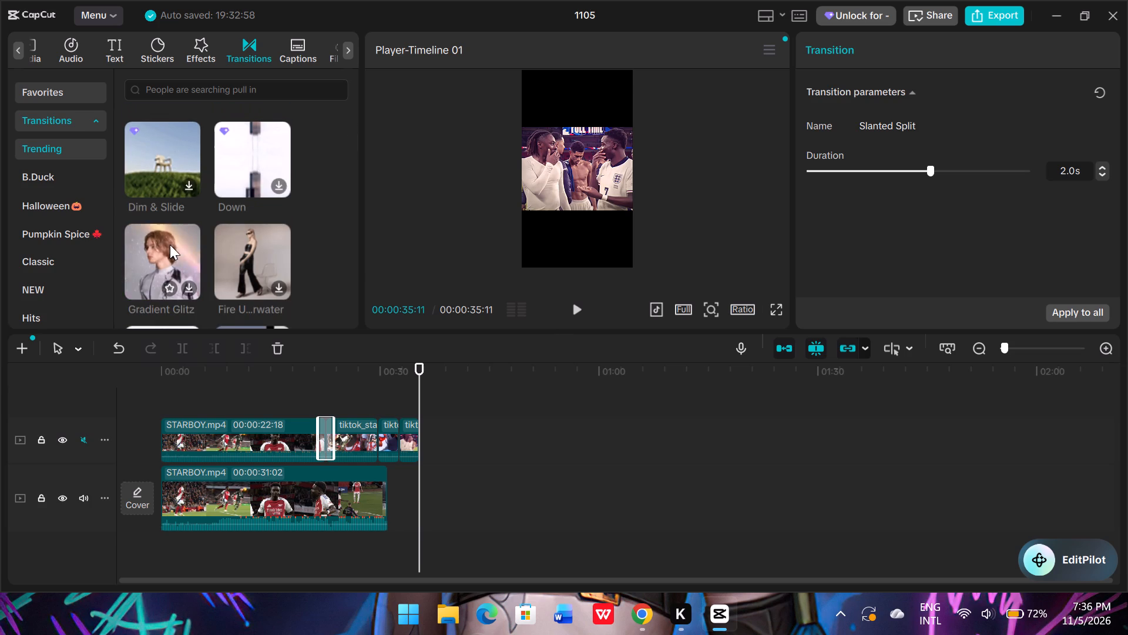
click(189, 290)
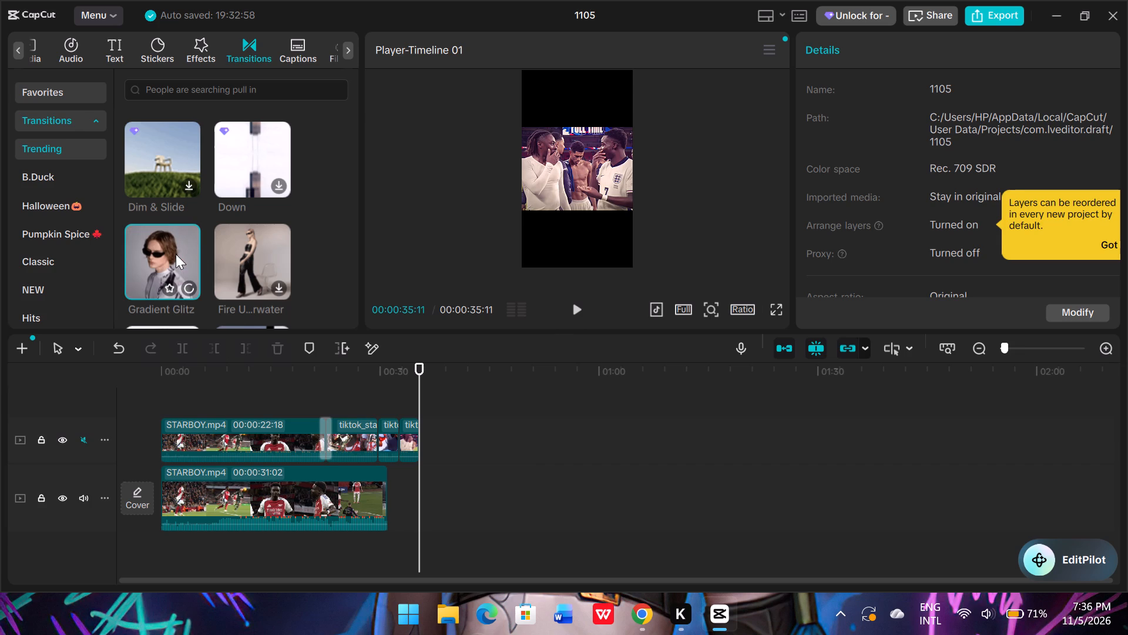
drag(176, 254, 351, 437)
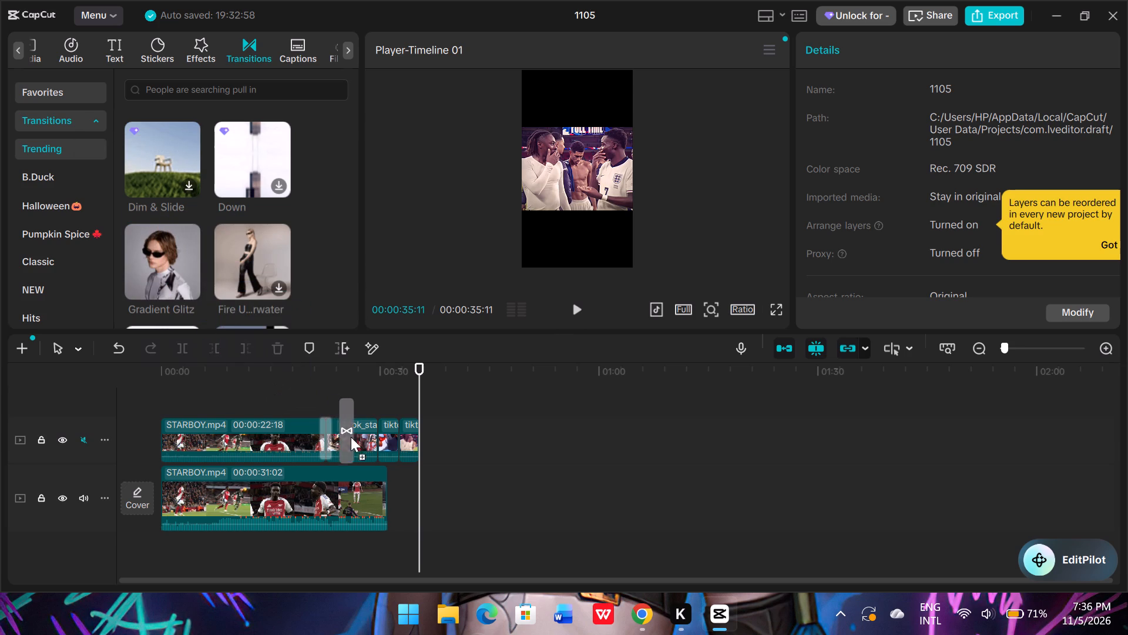
drag(351, 437, 367, 431)
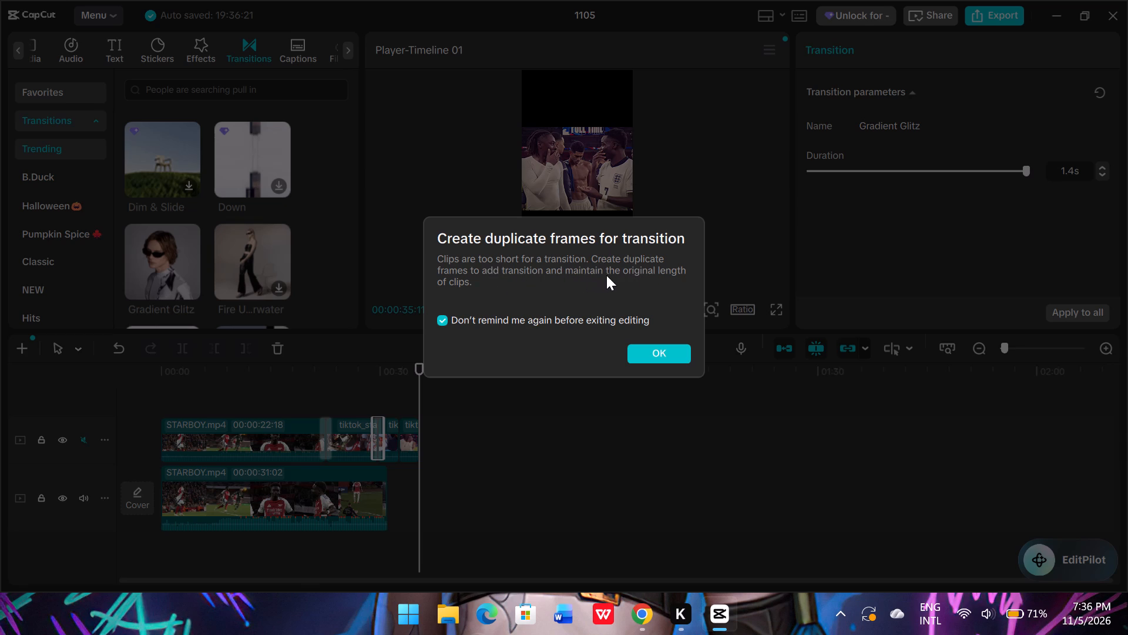
click(669, 354)
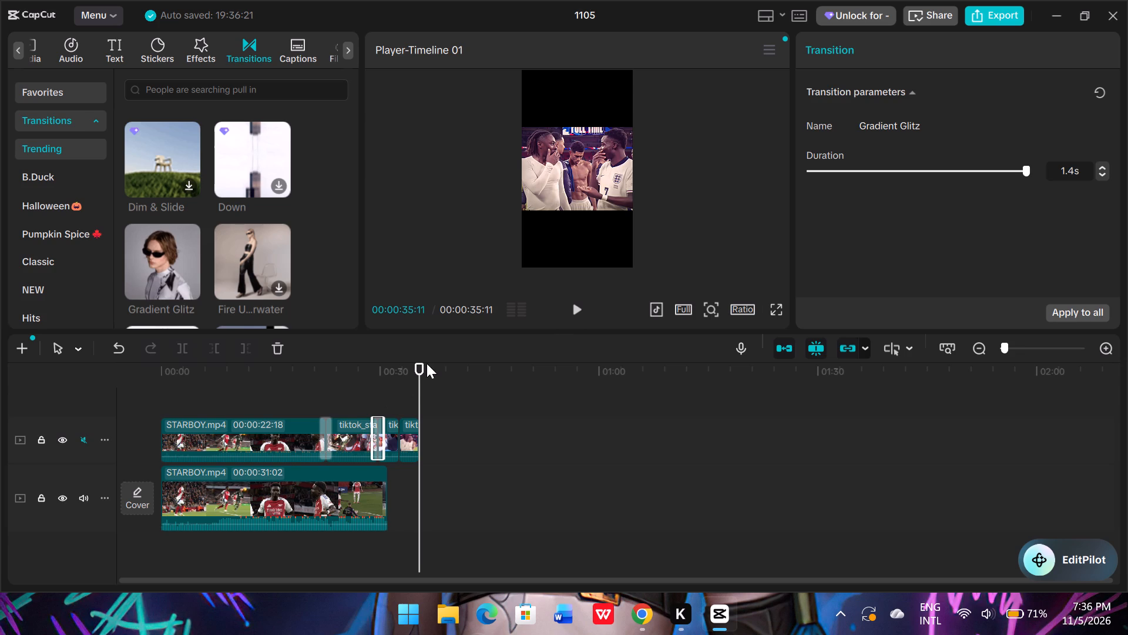
Move the playhead back to about 00:03 and play the timeline to review the edit with the Gradient Glitz transition.
drag(423, 363, 187, 376)
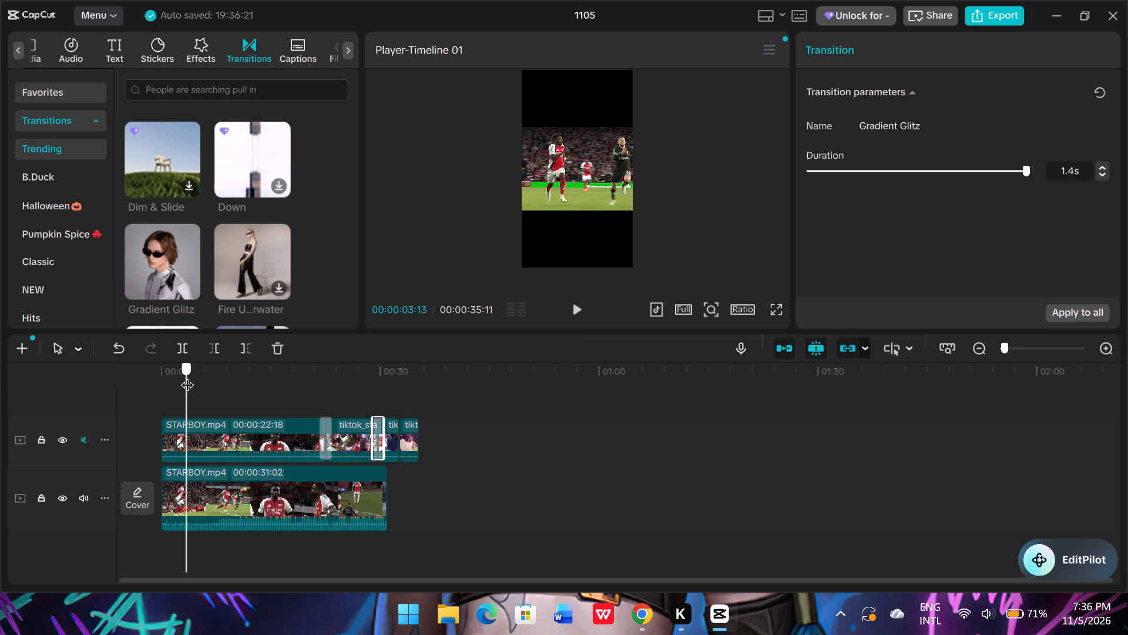
drag(187, 376, 186, 376)
click(586, 313)
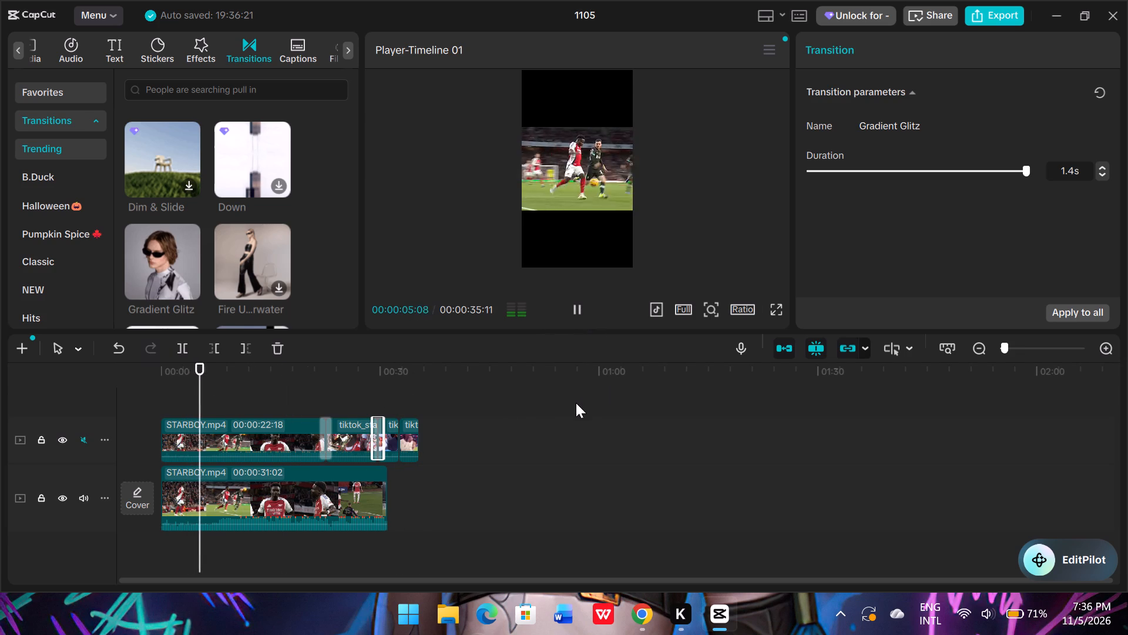
drag(371, 419, 371, 417)
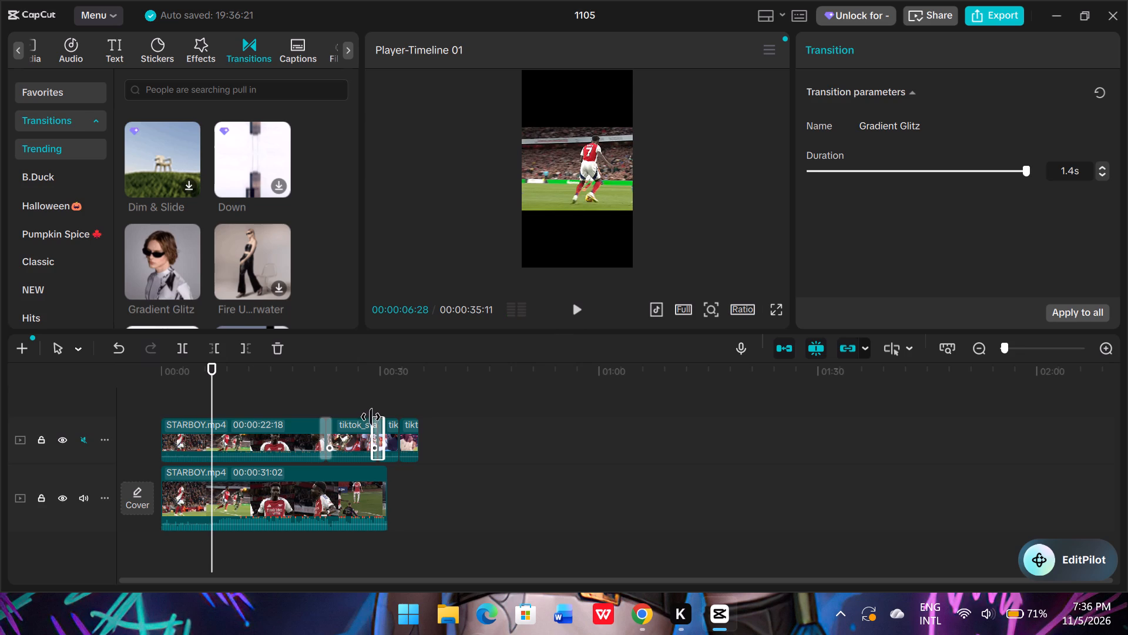
drag(371, 417, 365, 416)
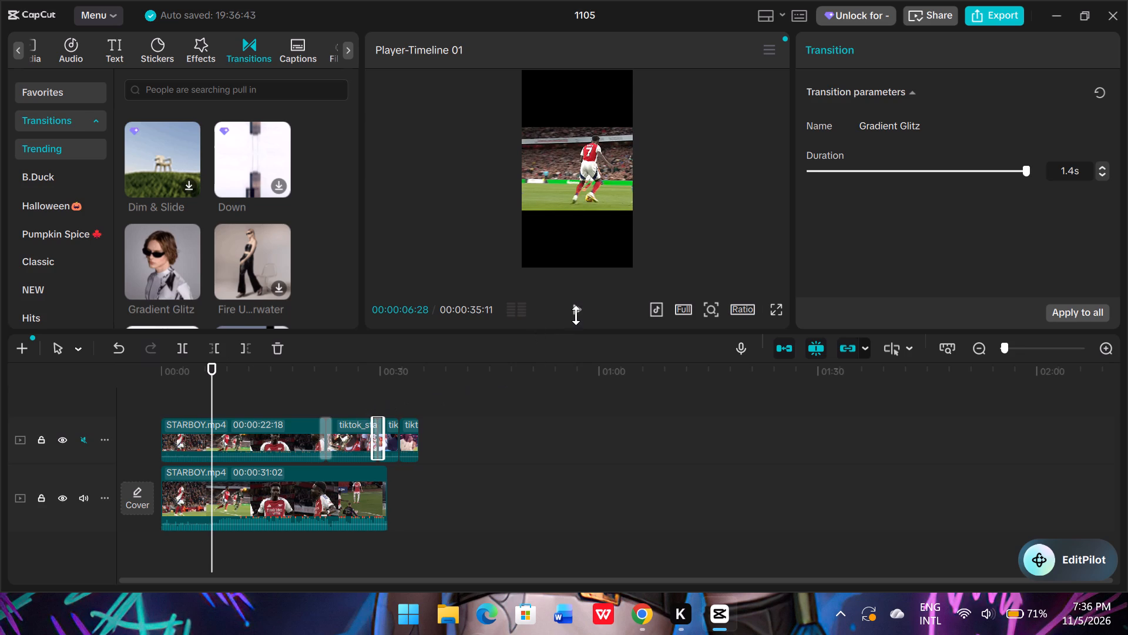
click(576, 312)
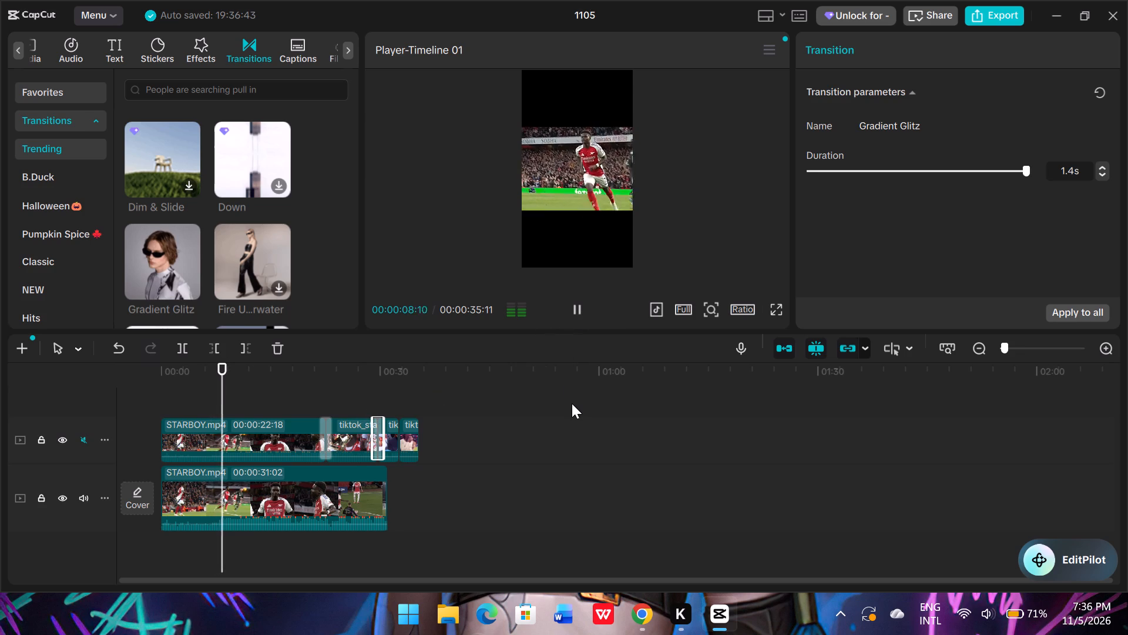
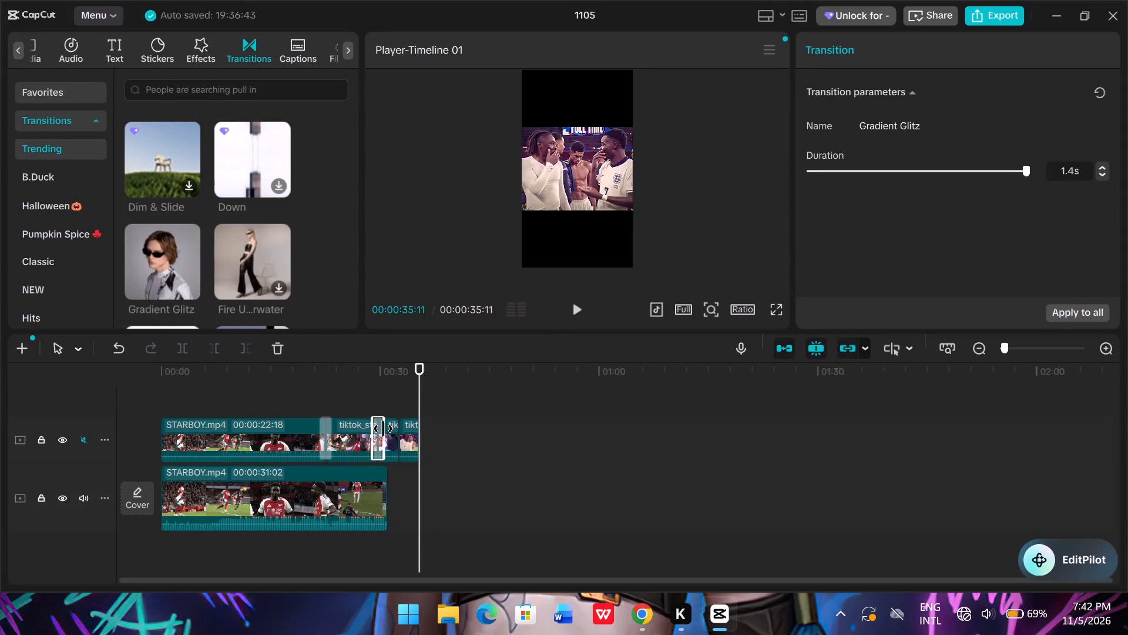
Delete the second TikTok clip from the upper track and close the gap by moving the last clip against the first TikTok clip.
click(392, 441)
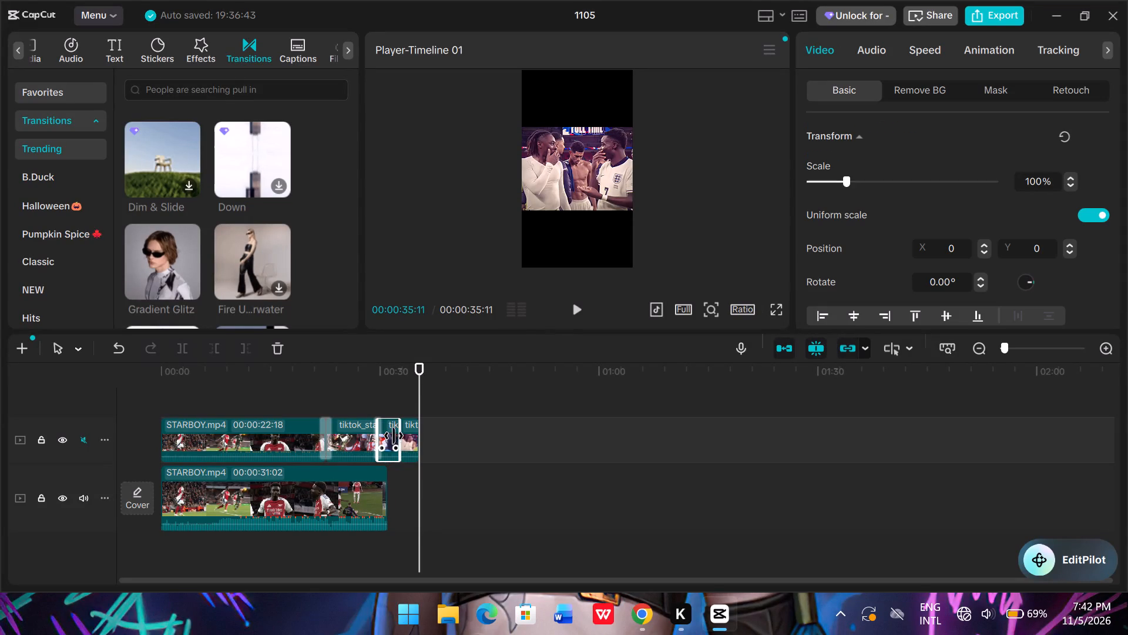
click(388, 442)
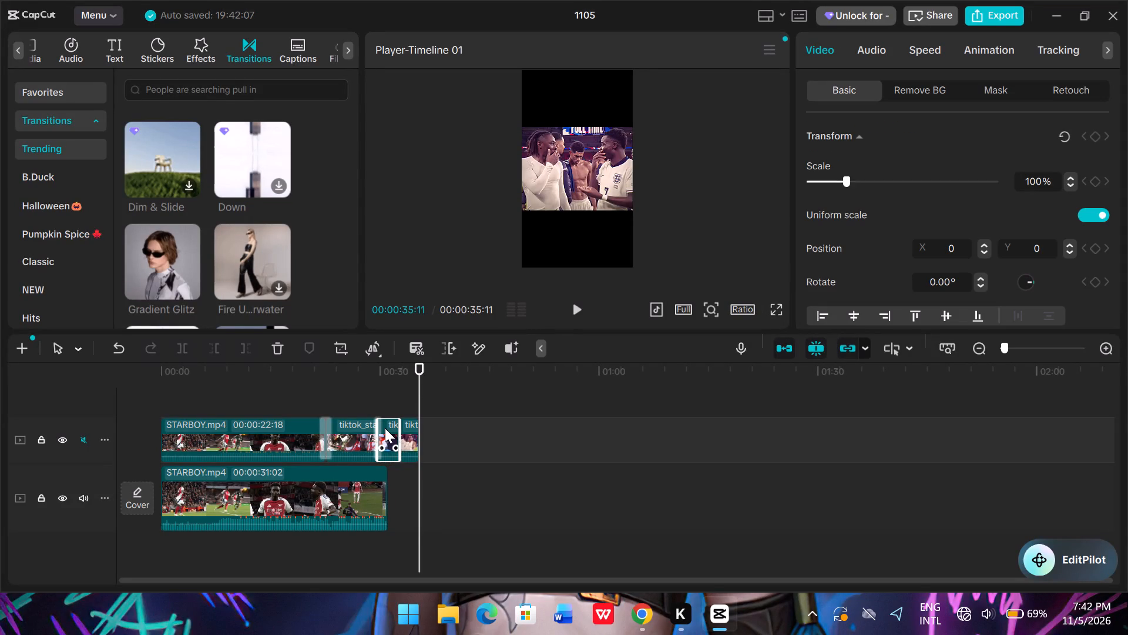
key(Delete)
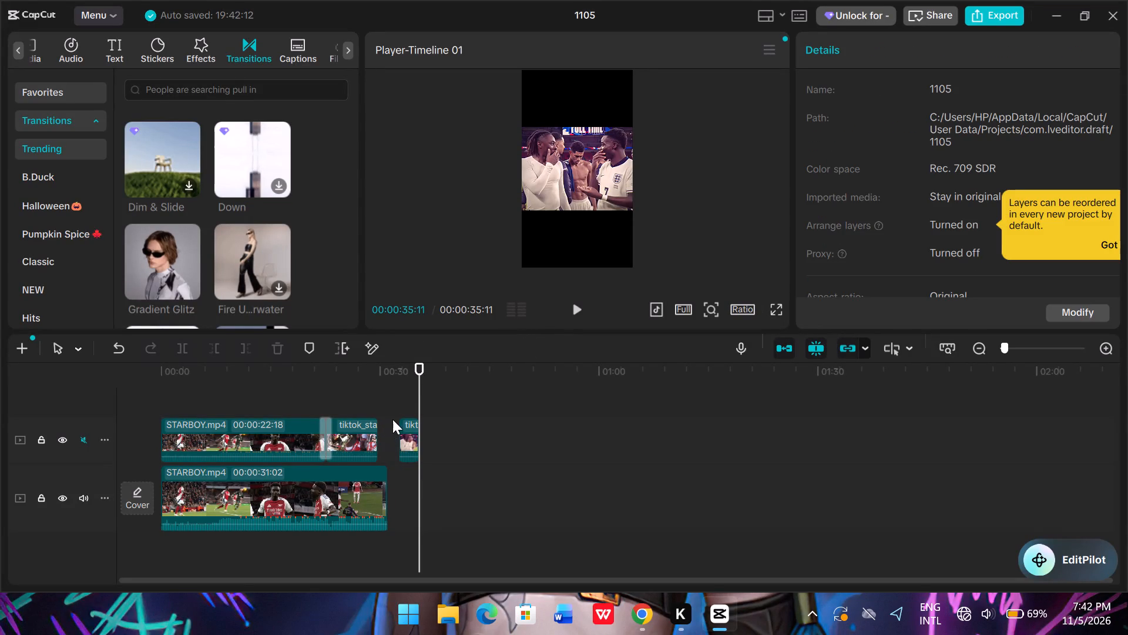
drag(411, 429, 394, 433)
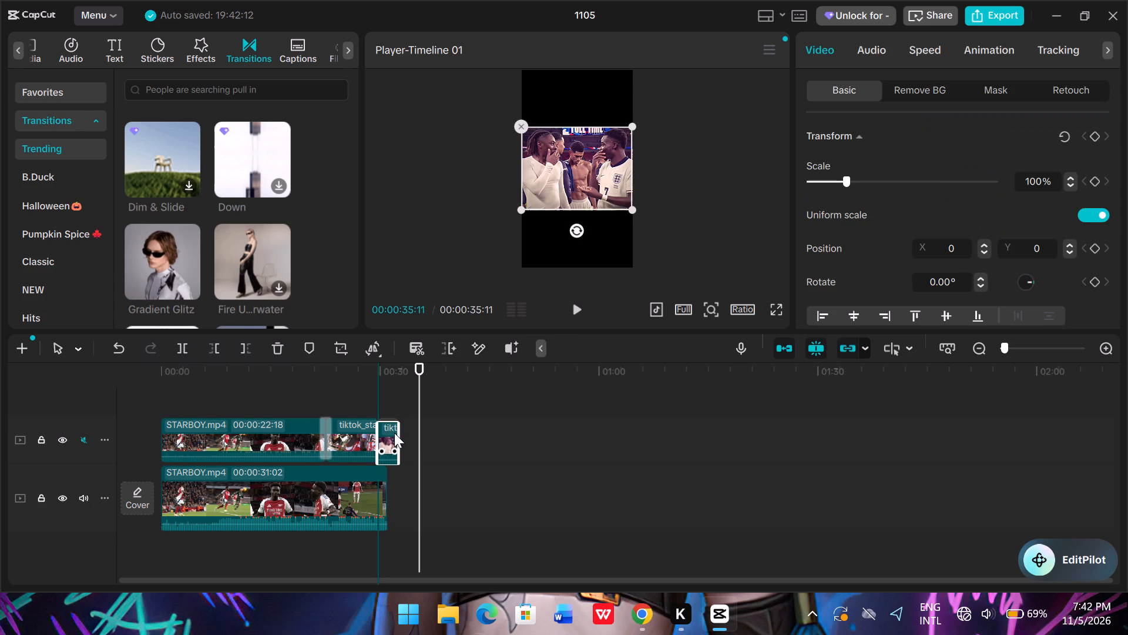
drag(394, 433, 391, 431)
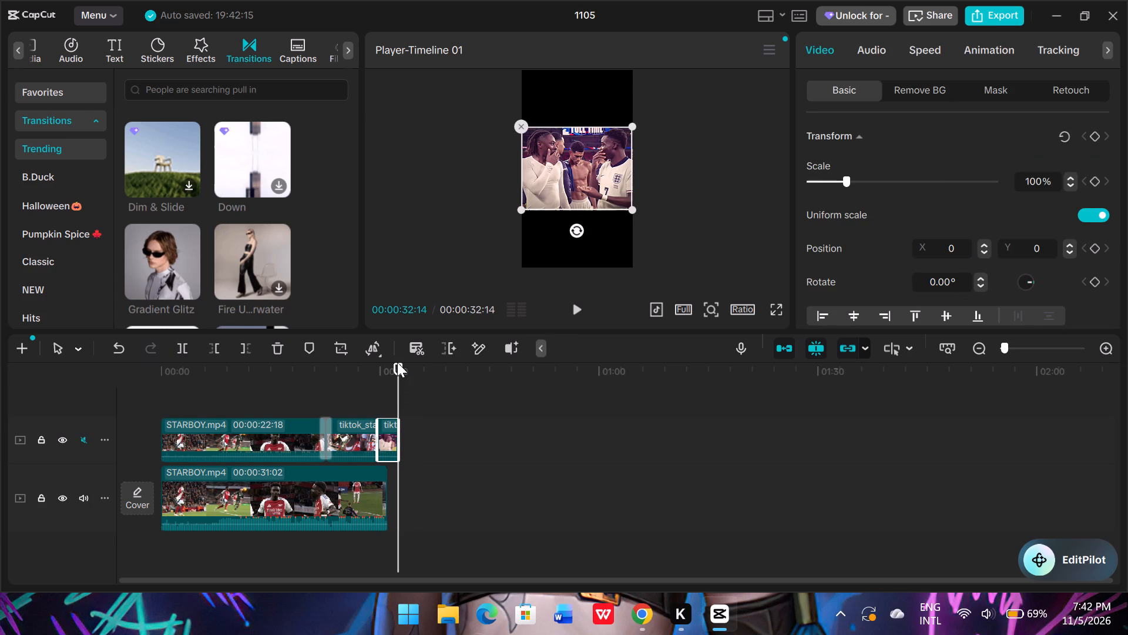
Return the playhead to 00:00:00:00 and play the timeline to review the shortened edit.
drag(397, 362, 190, 362)
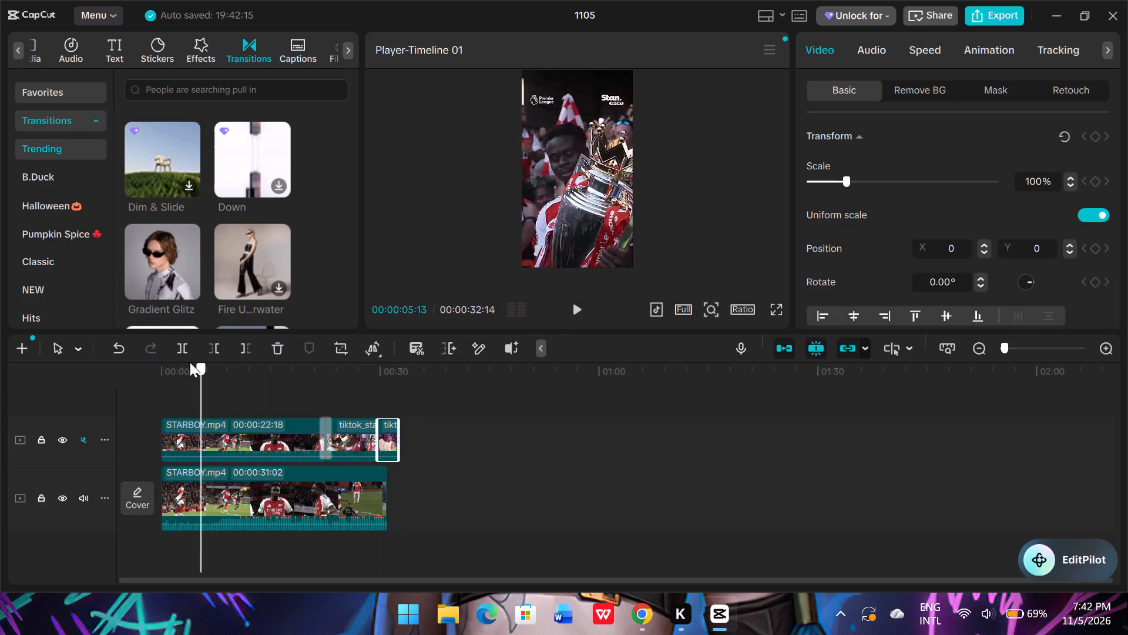
drag(190, 362, 156, 355)
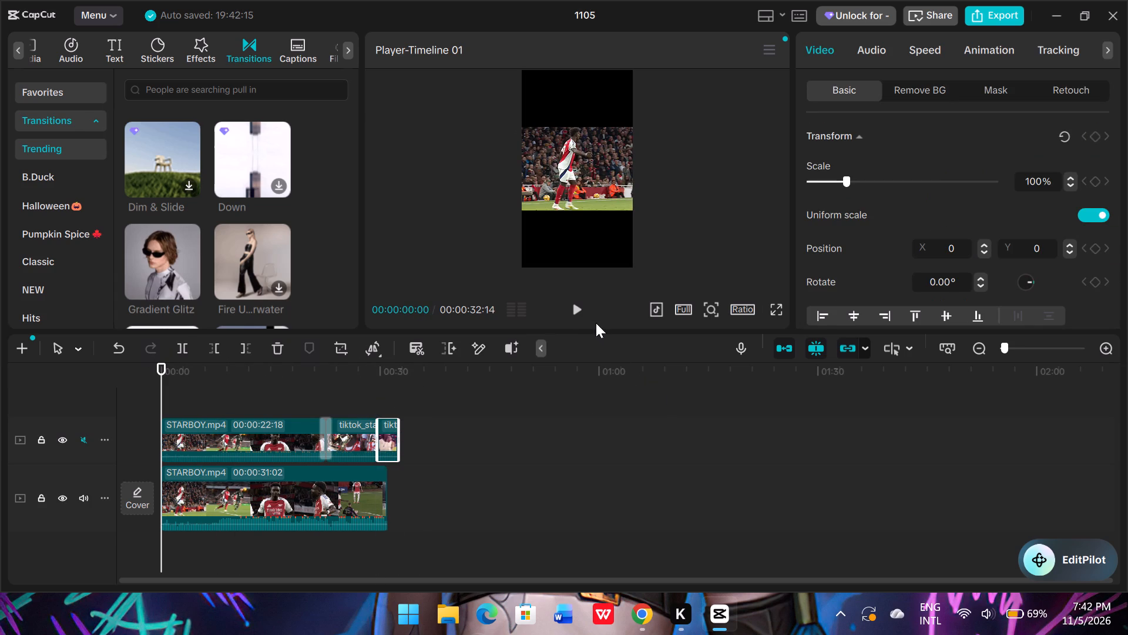
click(577, 308)
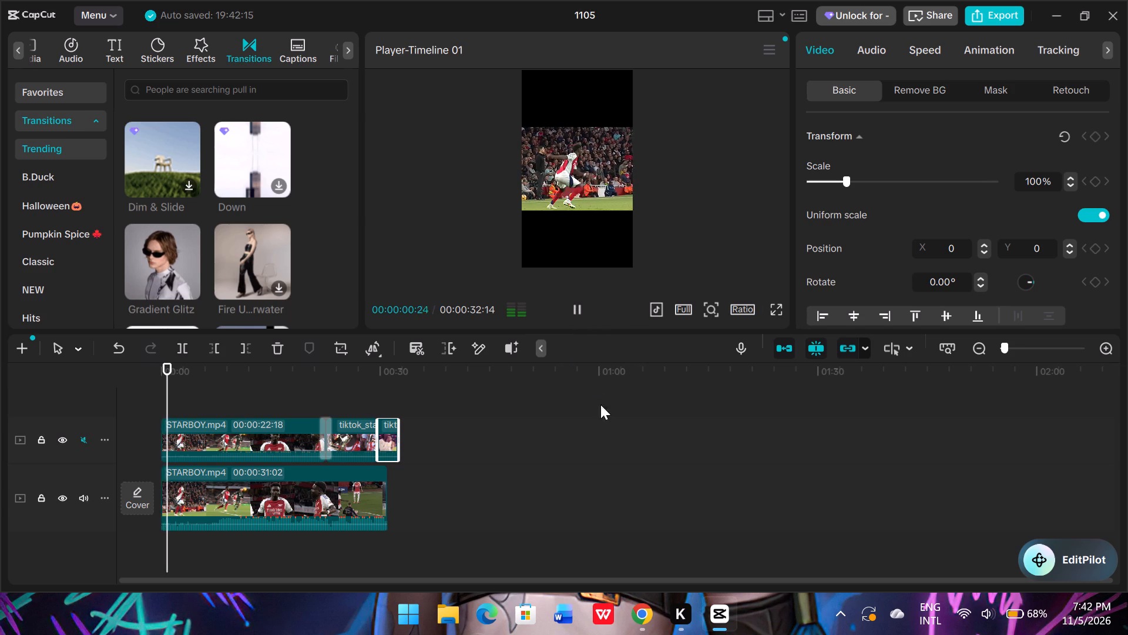
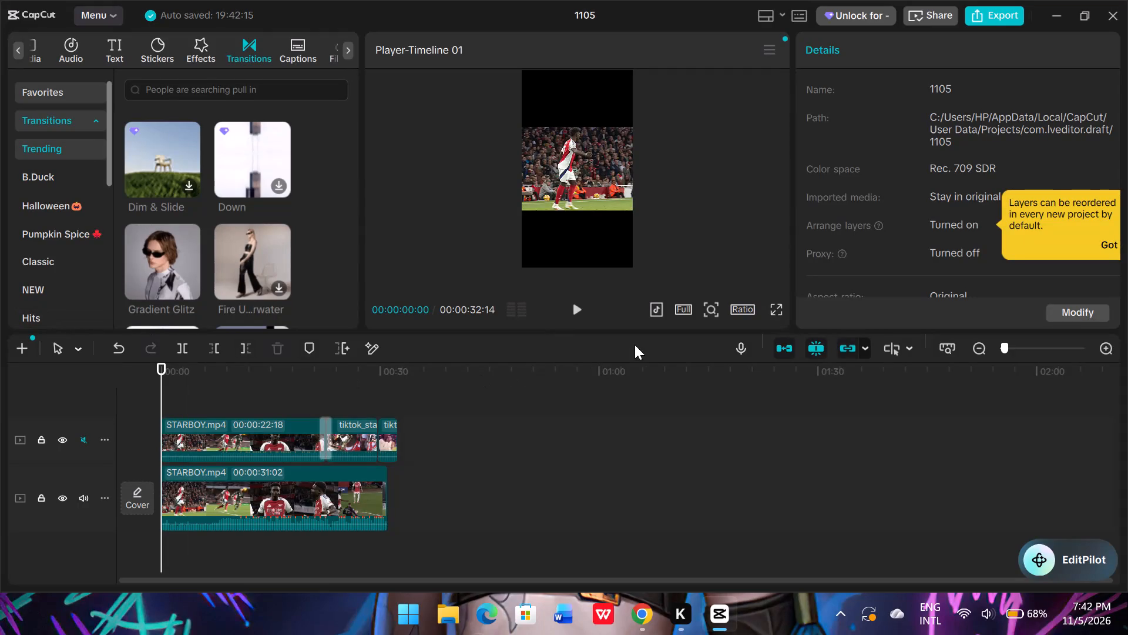
Play the timeline from the start and check the lower STARBOY.mp4 track's contribution by hiding it briefly and showing it again.
click(578, 308)
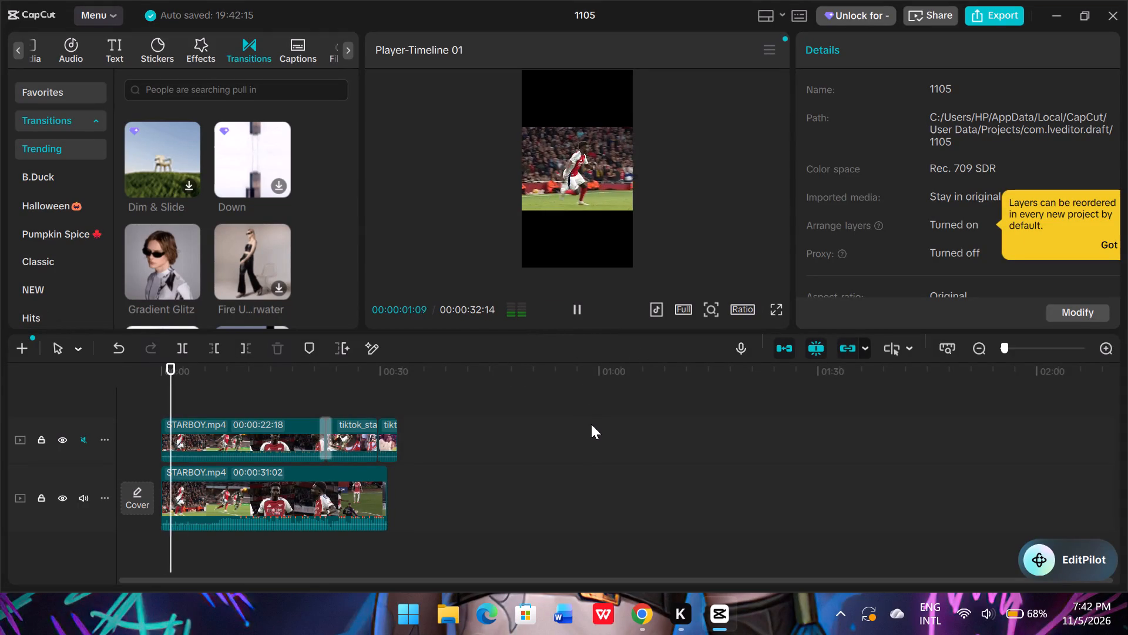
click(58, 499)
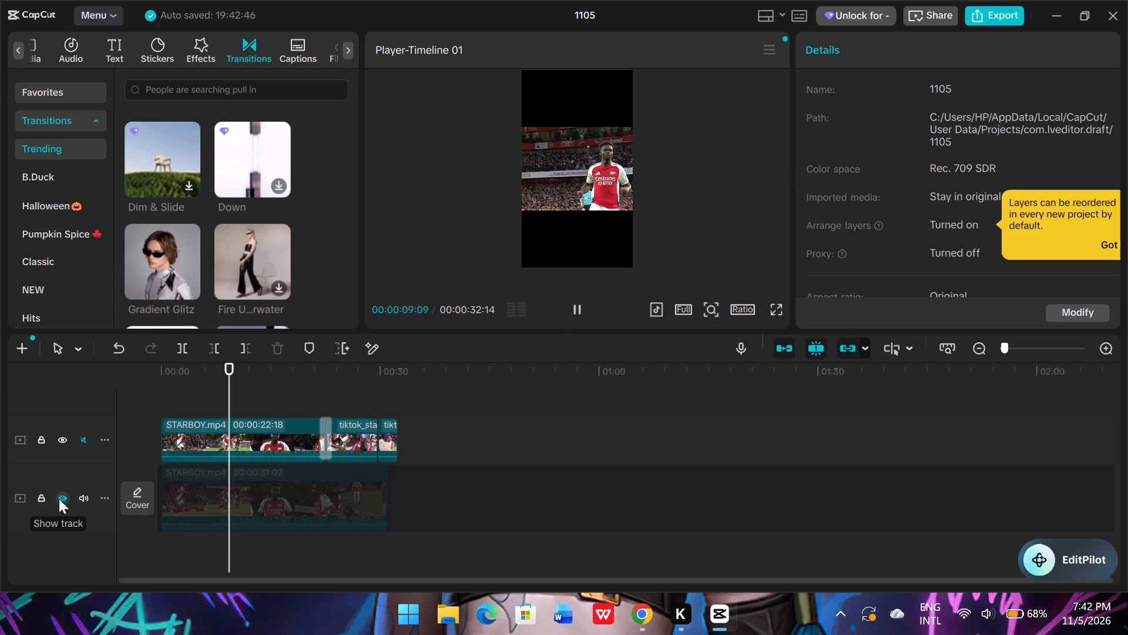
click(59, 499)
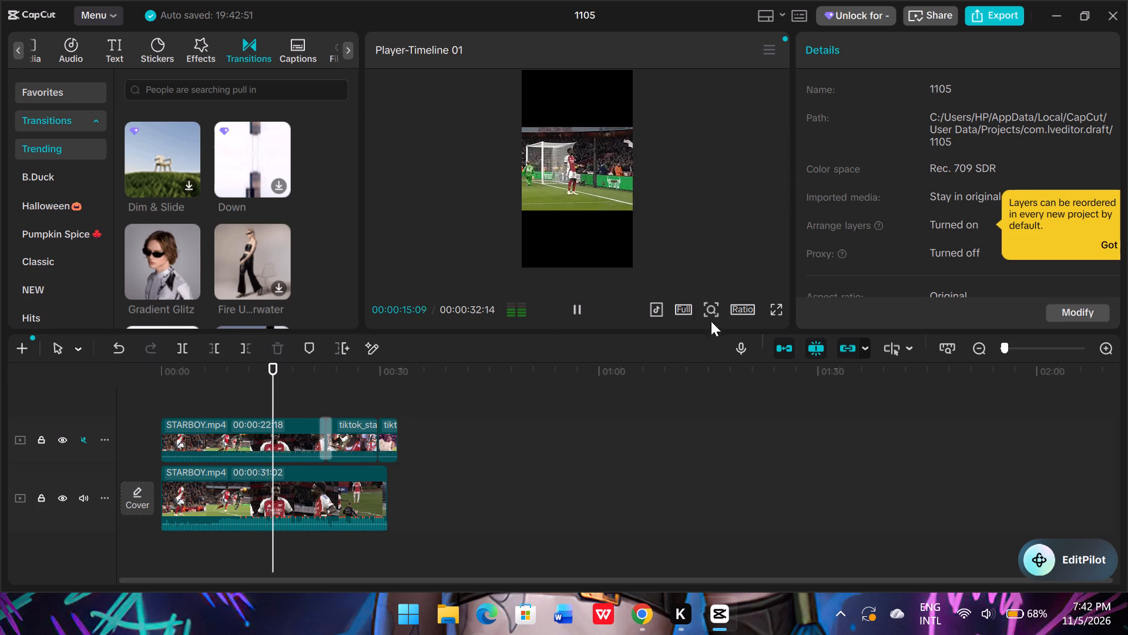
Expand the playing preview to full screen to review the edit.
click(775, 305)
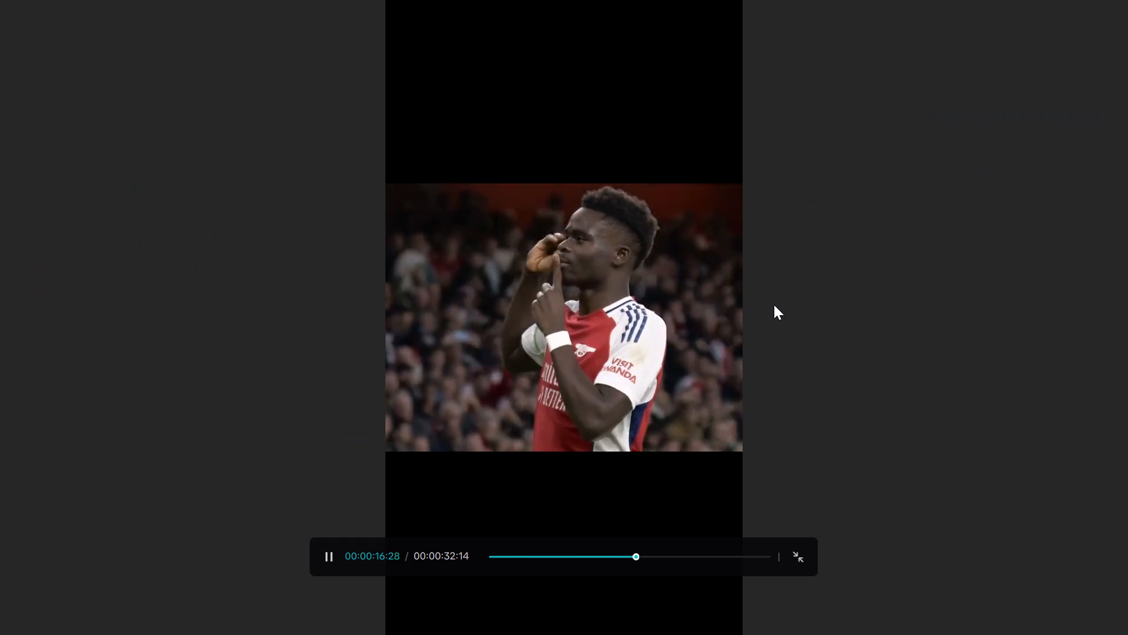
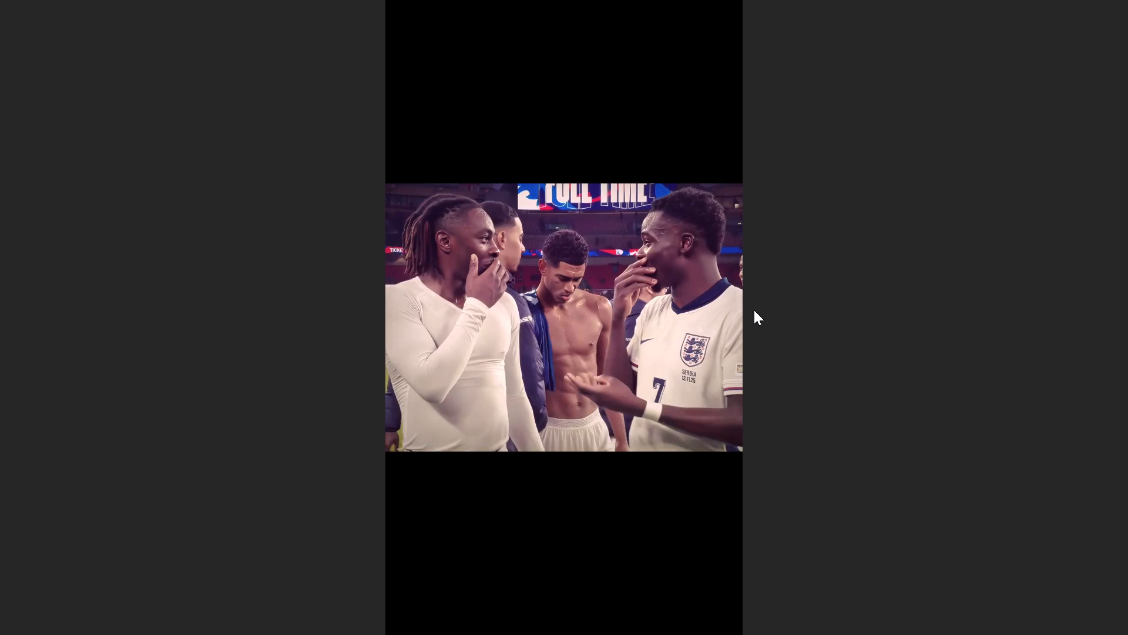
Rewind the full-screen preview to the very beginning and play the edit again from there.
click(573, 373)
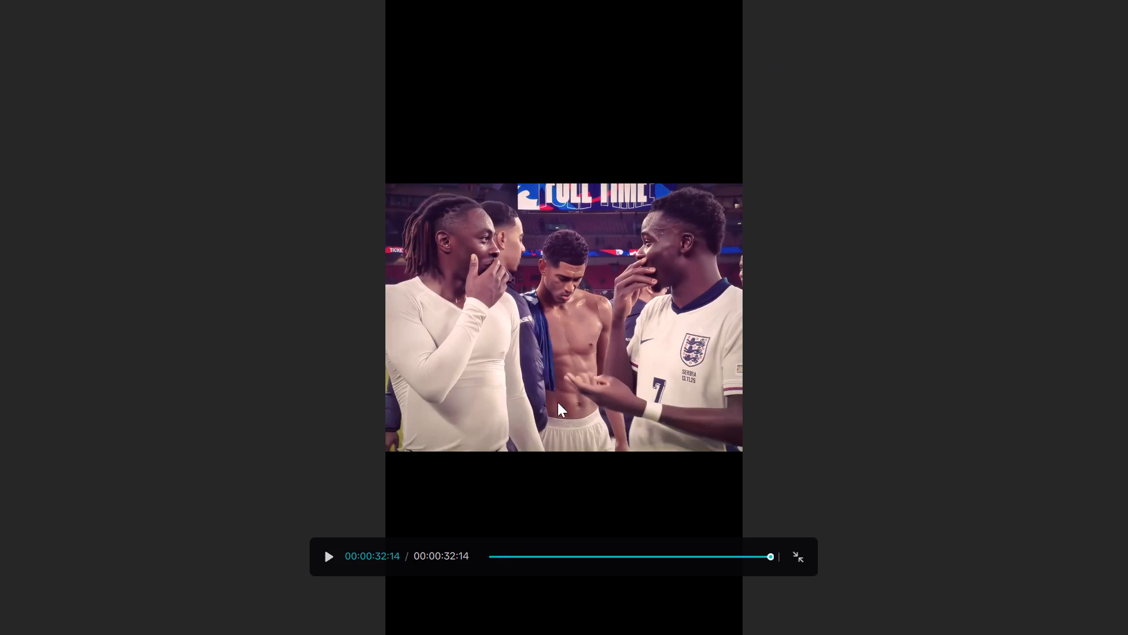
drag(495, 556, 489, 561)
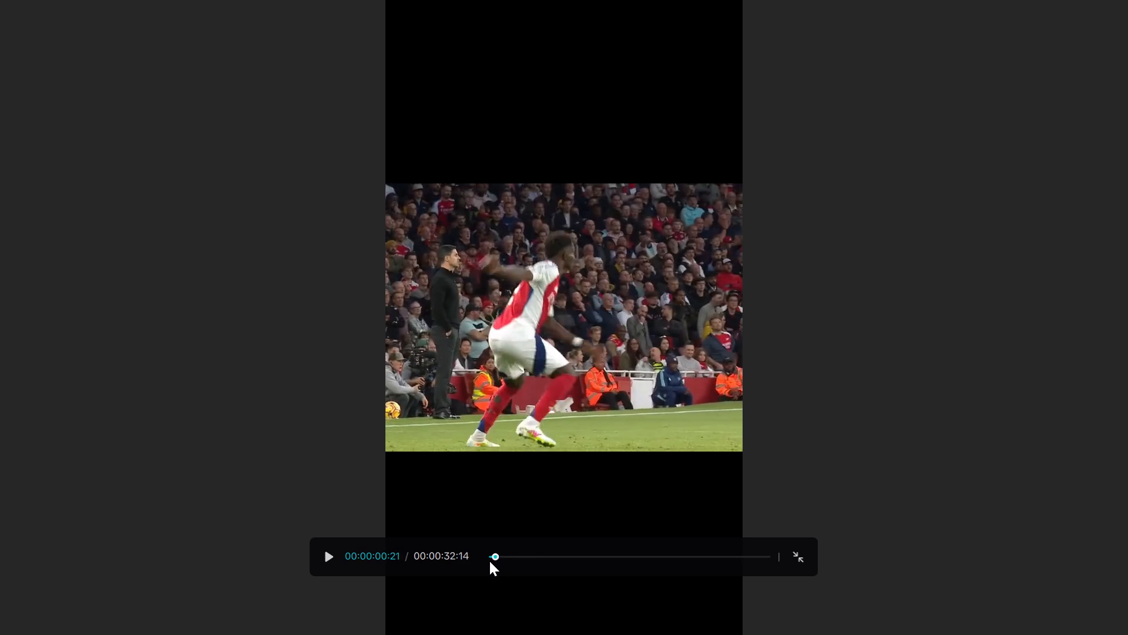
drag(489, 561, 474, 560)
click(336, 556)
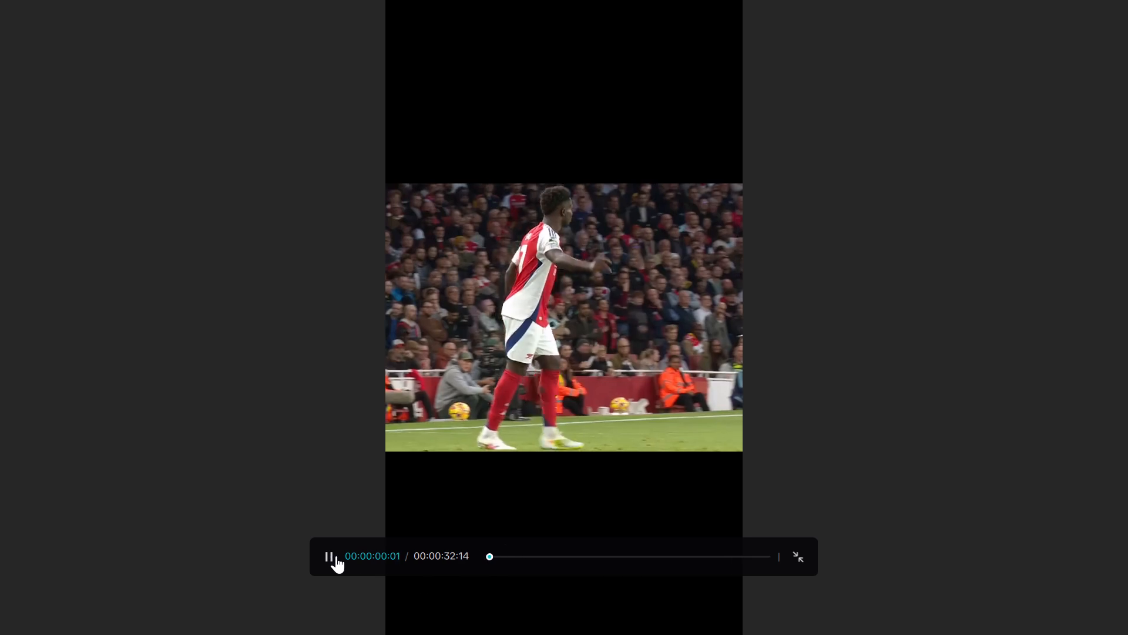
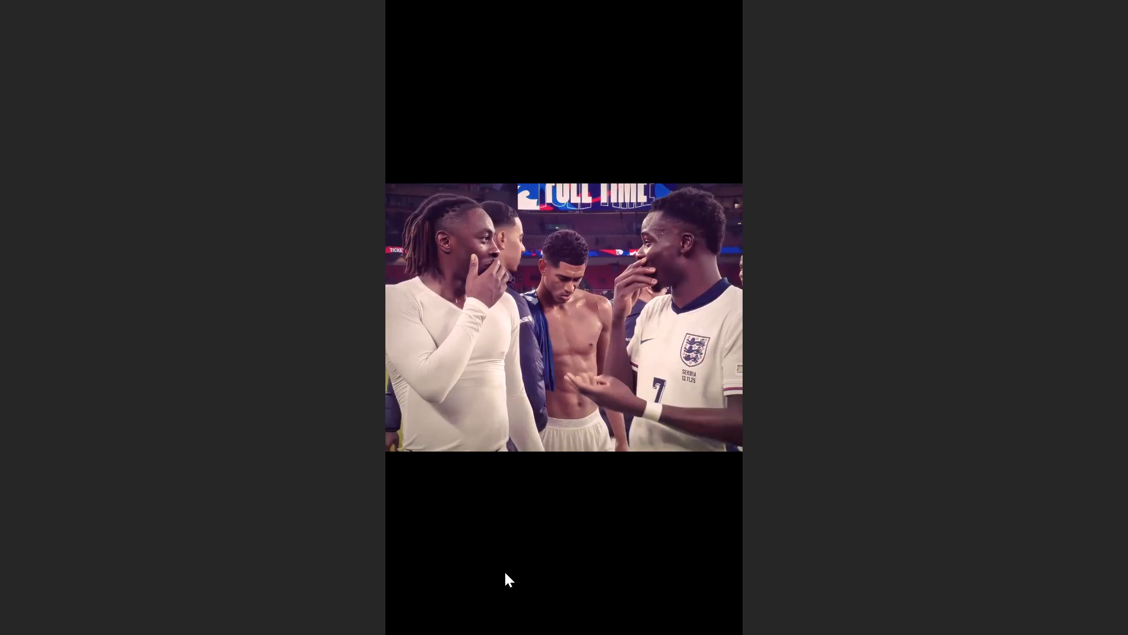
Close the full-screen preview and return to the editing workspace.
click(502, 570)
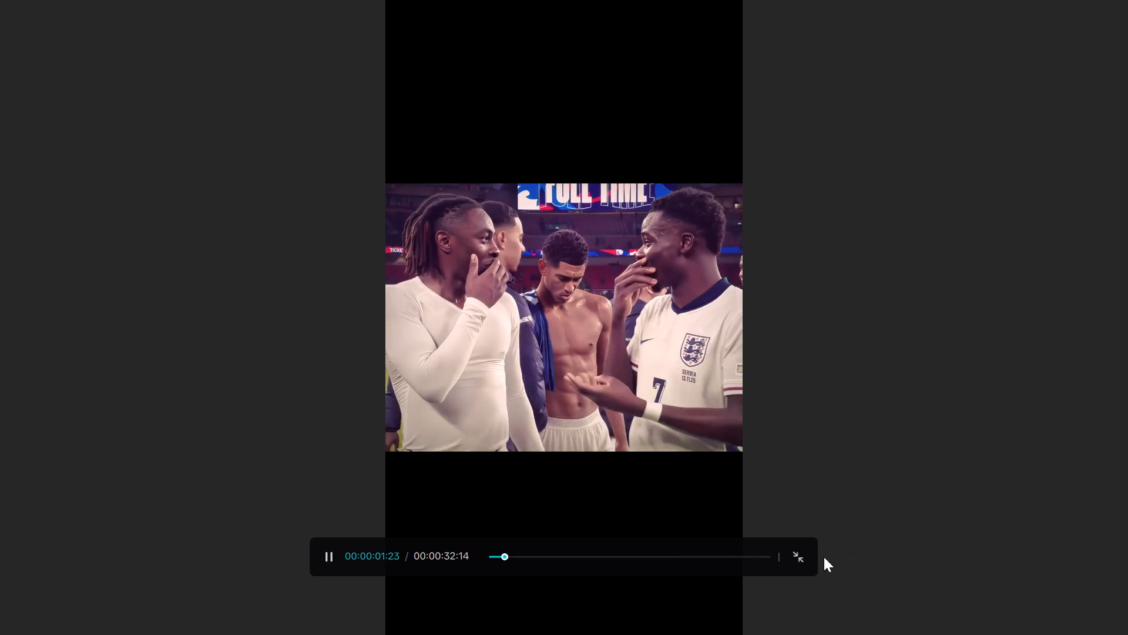
click(801, 552)
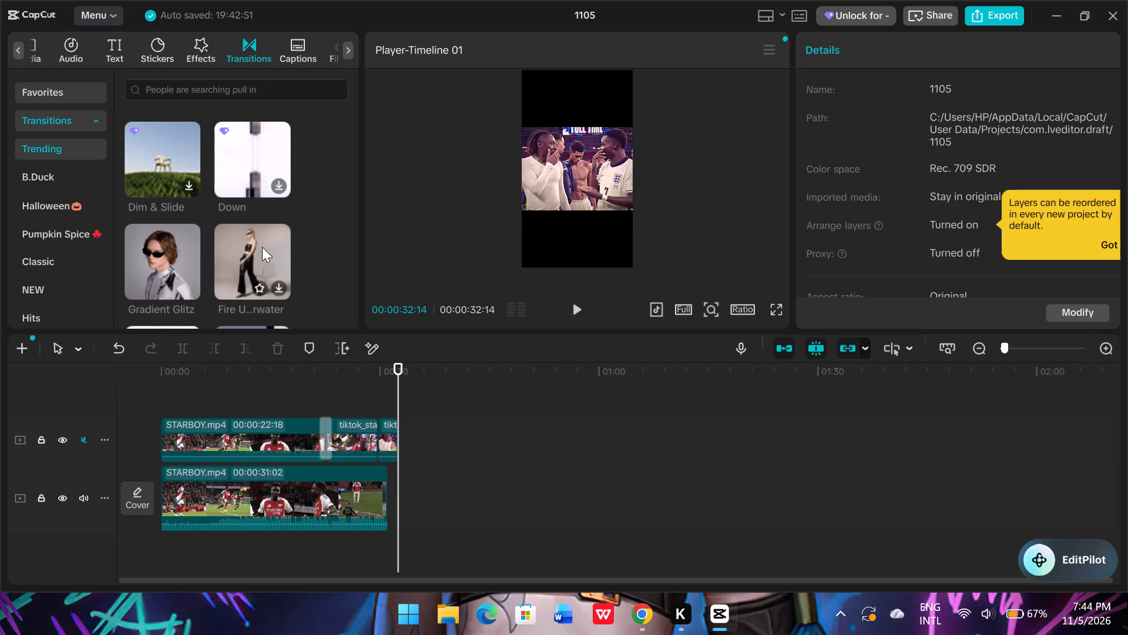
Add the Fire Underwater transition between the last two TikTok clips on the upper track.
scroll(262, 242, down, 1)
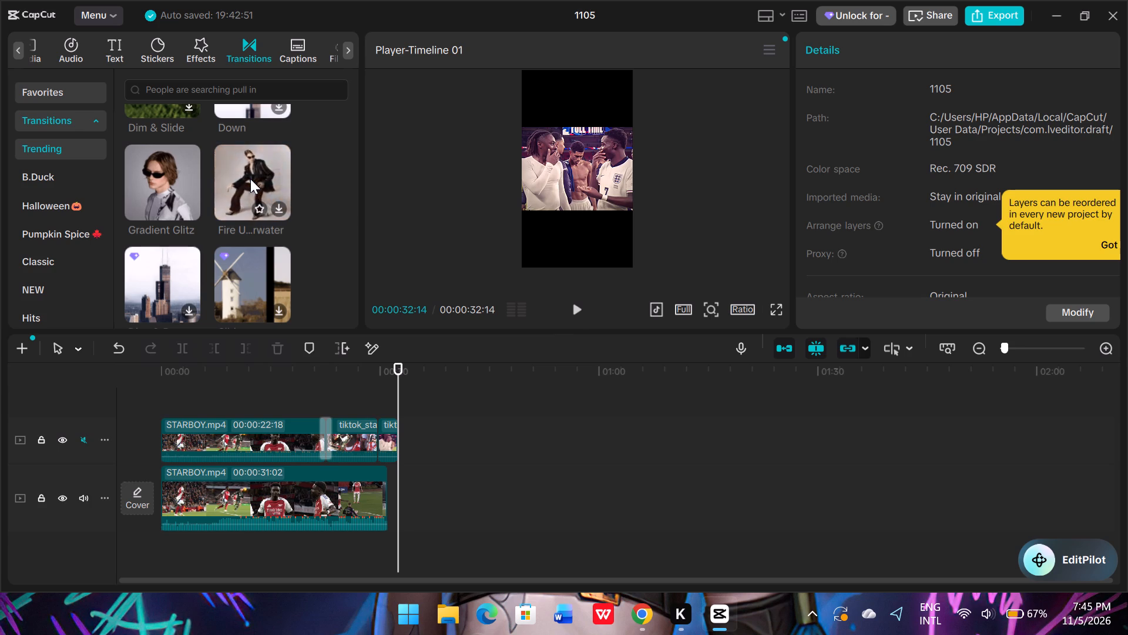
drag(250, 179, 372, 424)
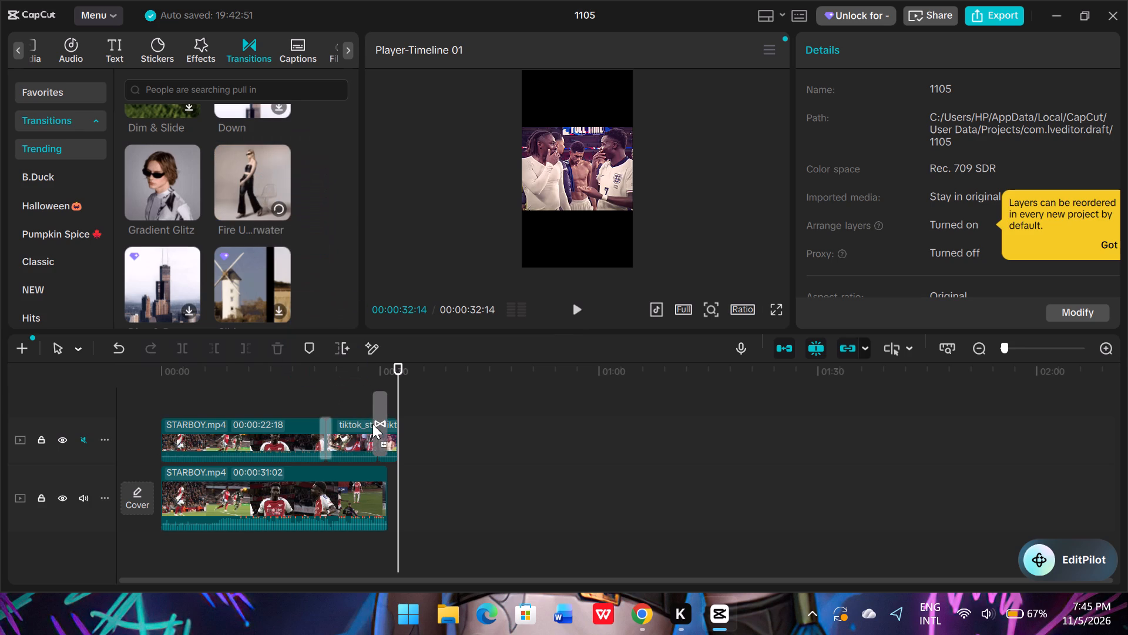
drag(372, 424, 374, 429)
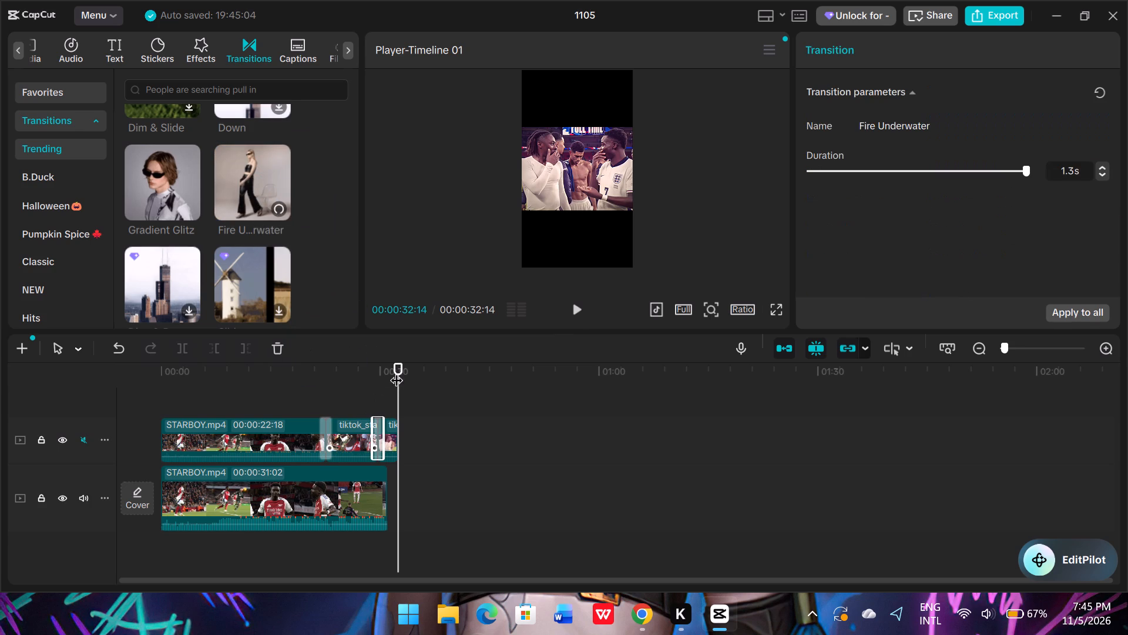
Play the edit from the beginning in full screen to review the transitions, rewind it to the start and leave full screen.
drag(398, 366, 165, 409)
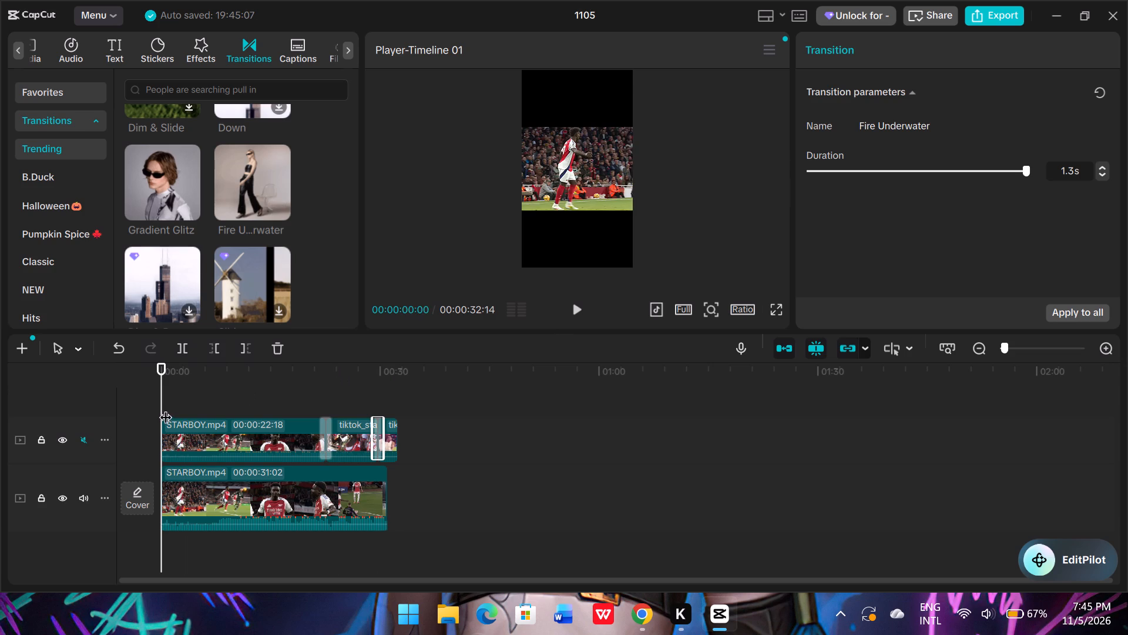
click(583, 309)
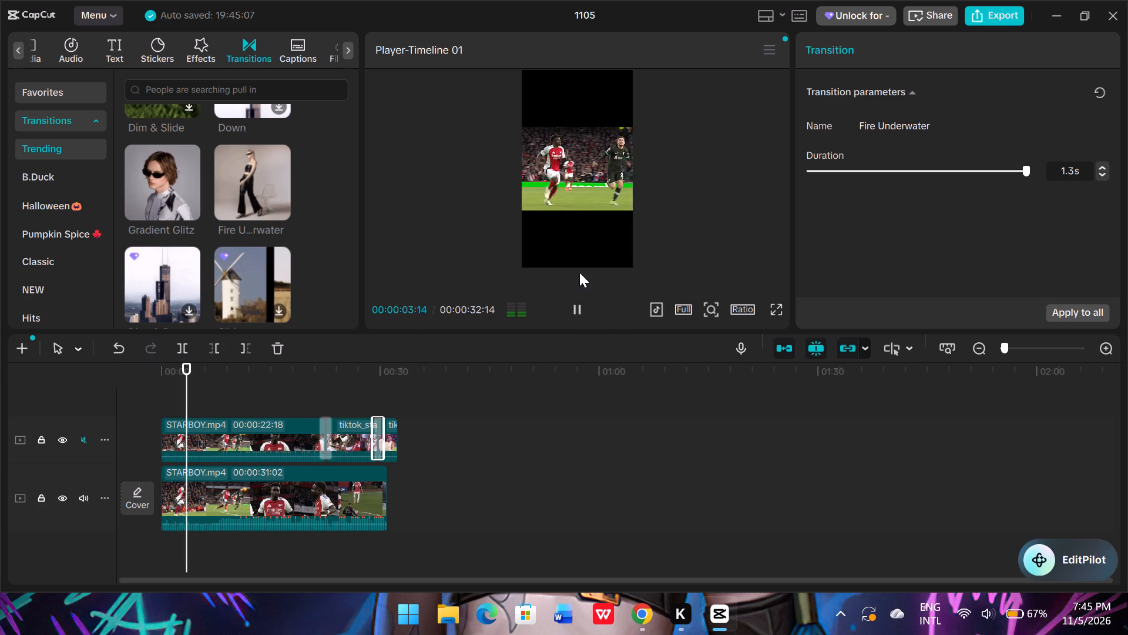
click(770, 306)
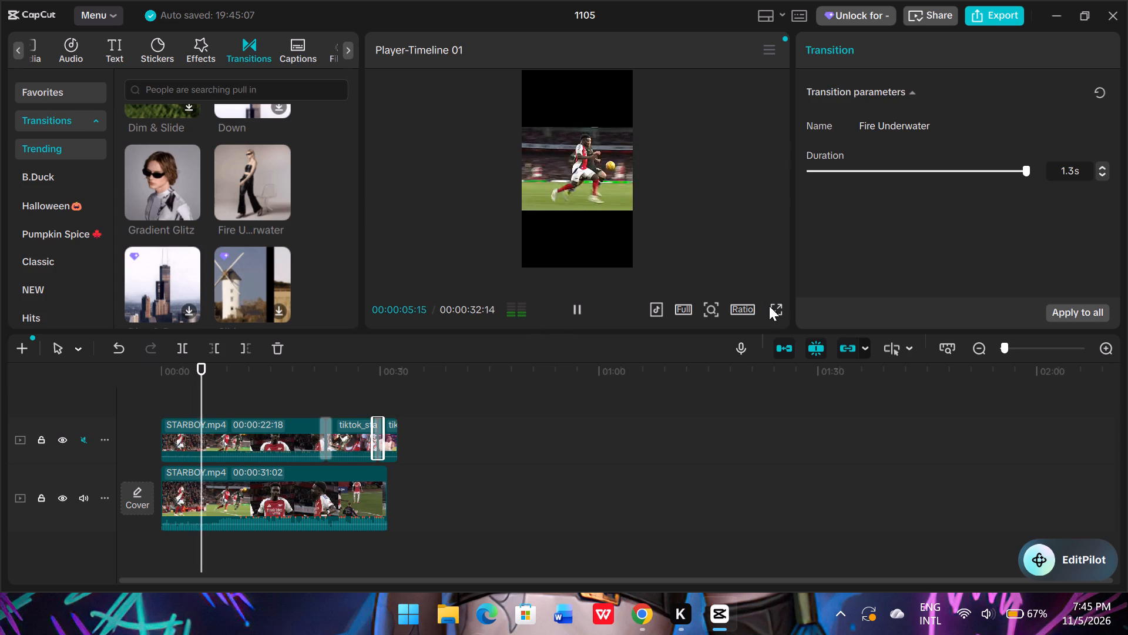
click(775, 310)
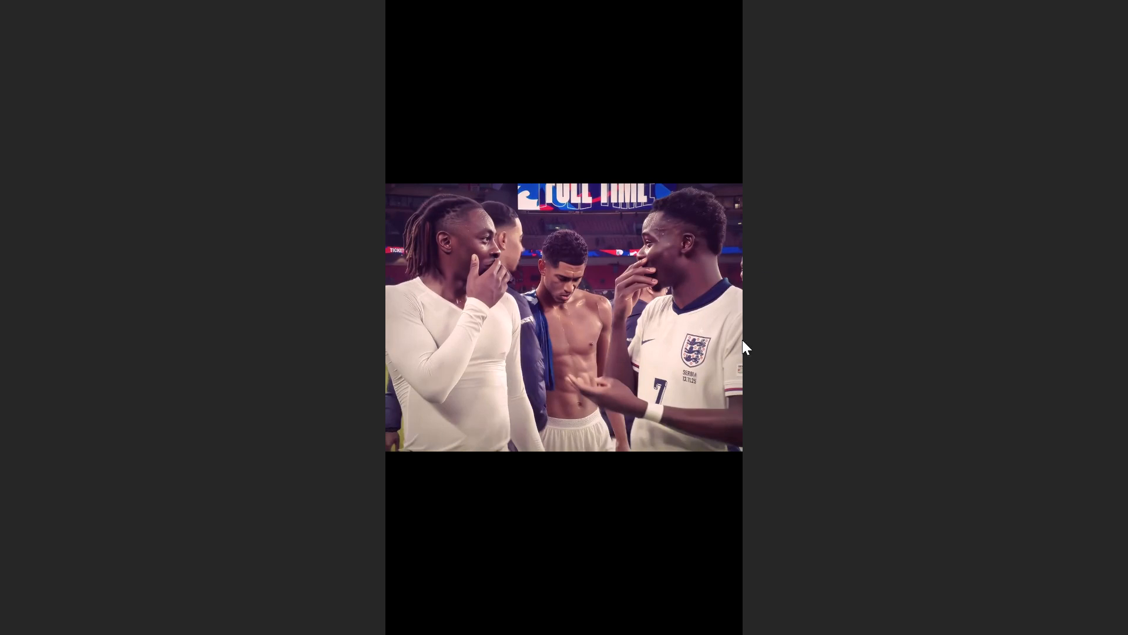
click(772, 339)
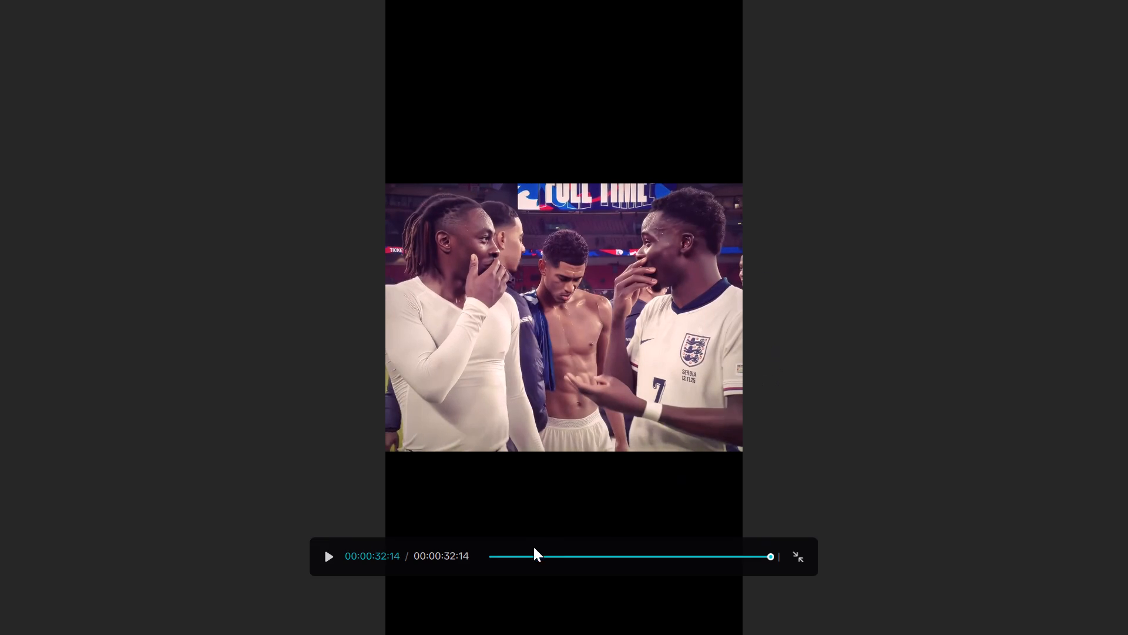
drag(530, 559, 398, 567)
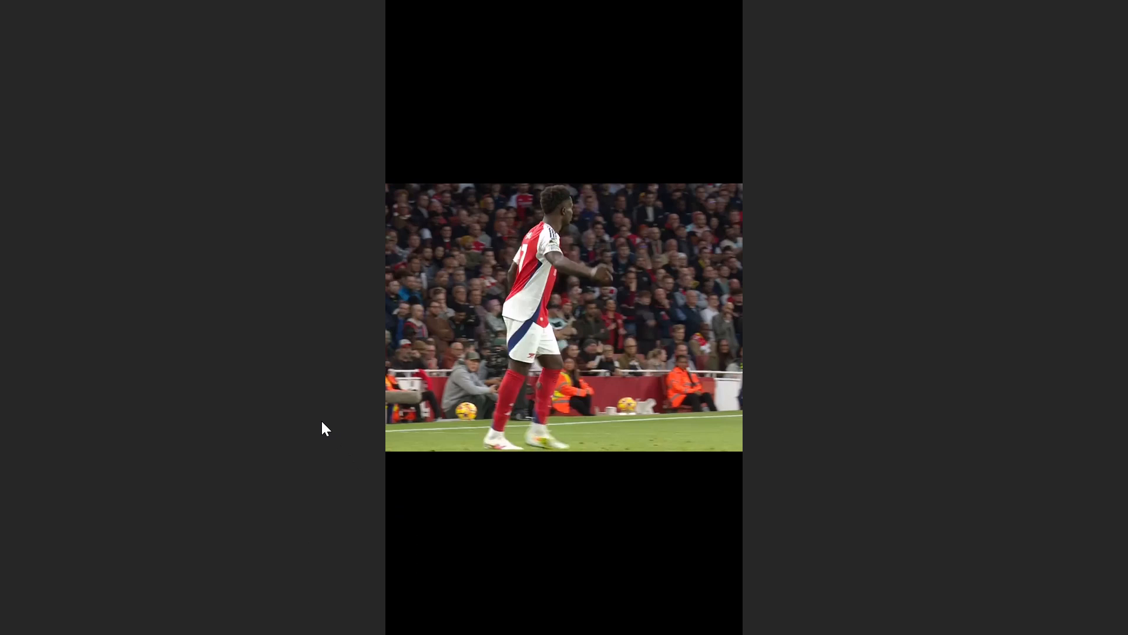
key(Escape)
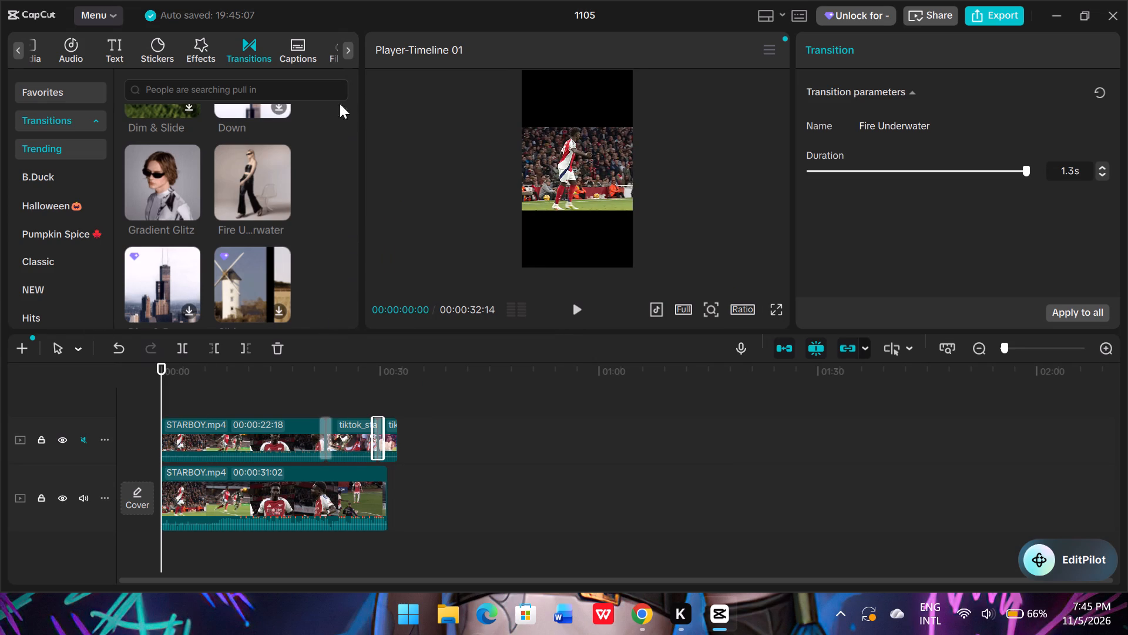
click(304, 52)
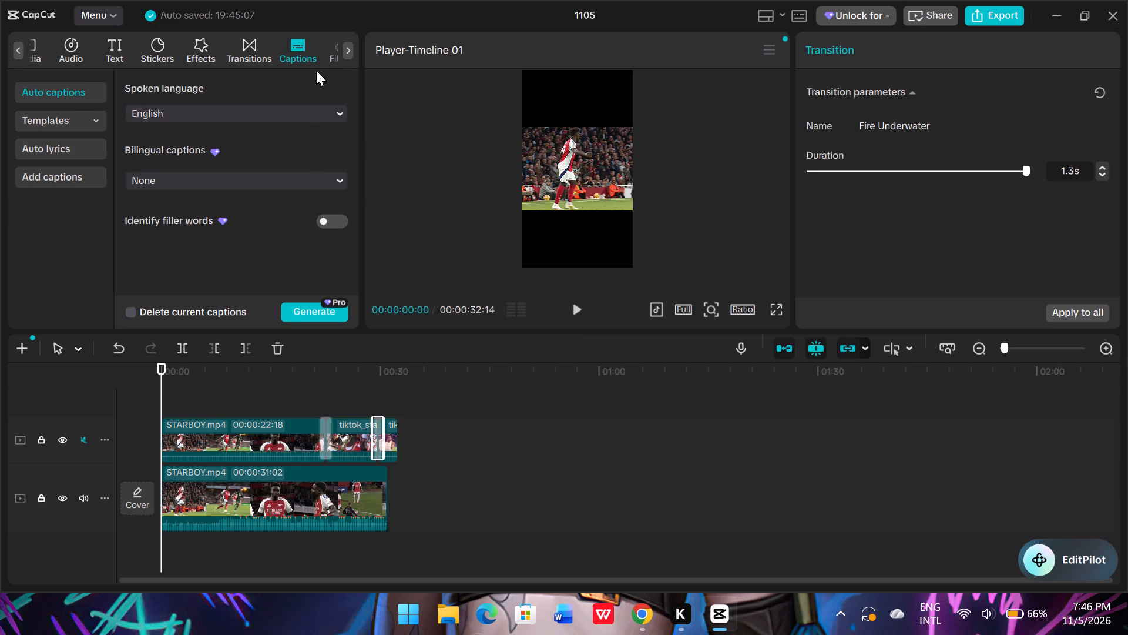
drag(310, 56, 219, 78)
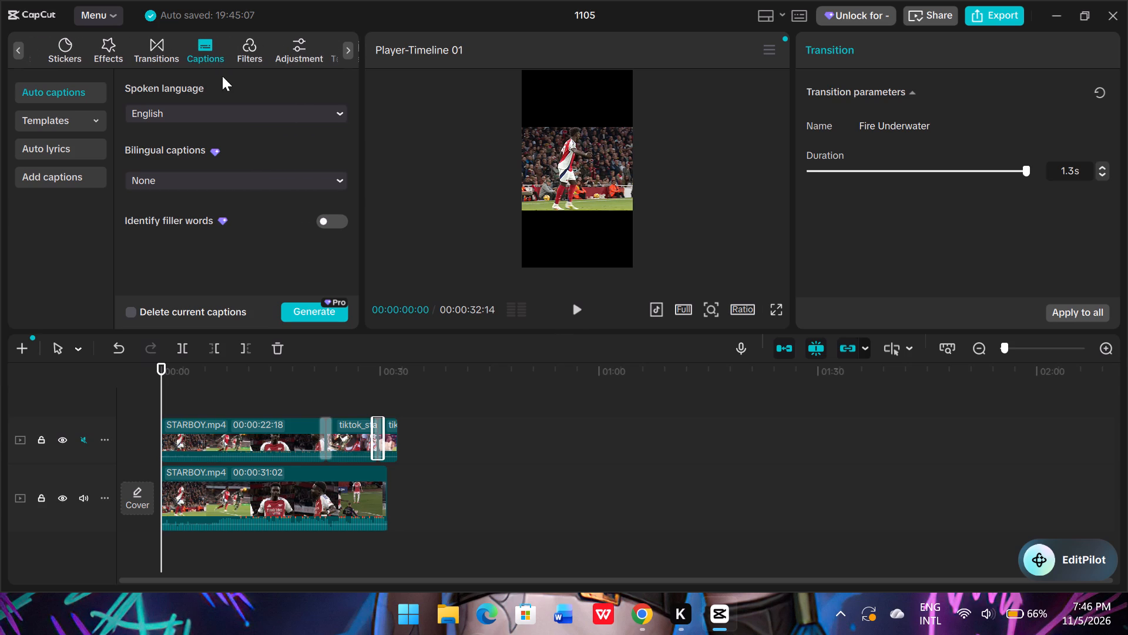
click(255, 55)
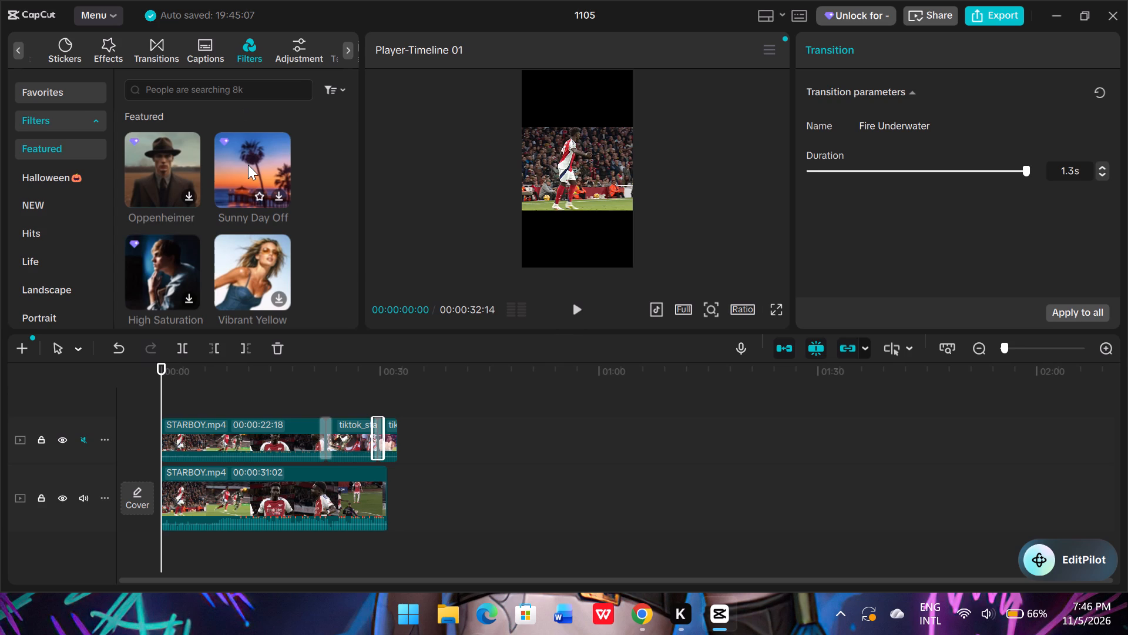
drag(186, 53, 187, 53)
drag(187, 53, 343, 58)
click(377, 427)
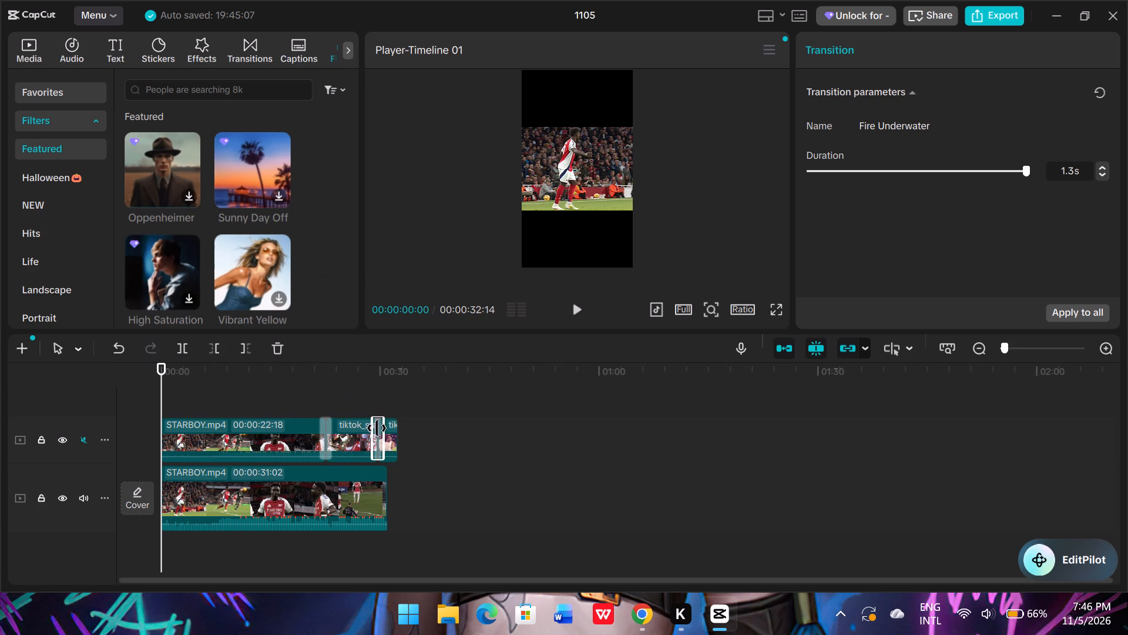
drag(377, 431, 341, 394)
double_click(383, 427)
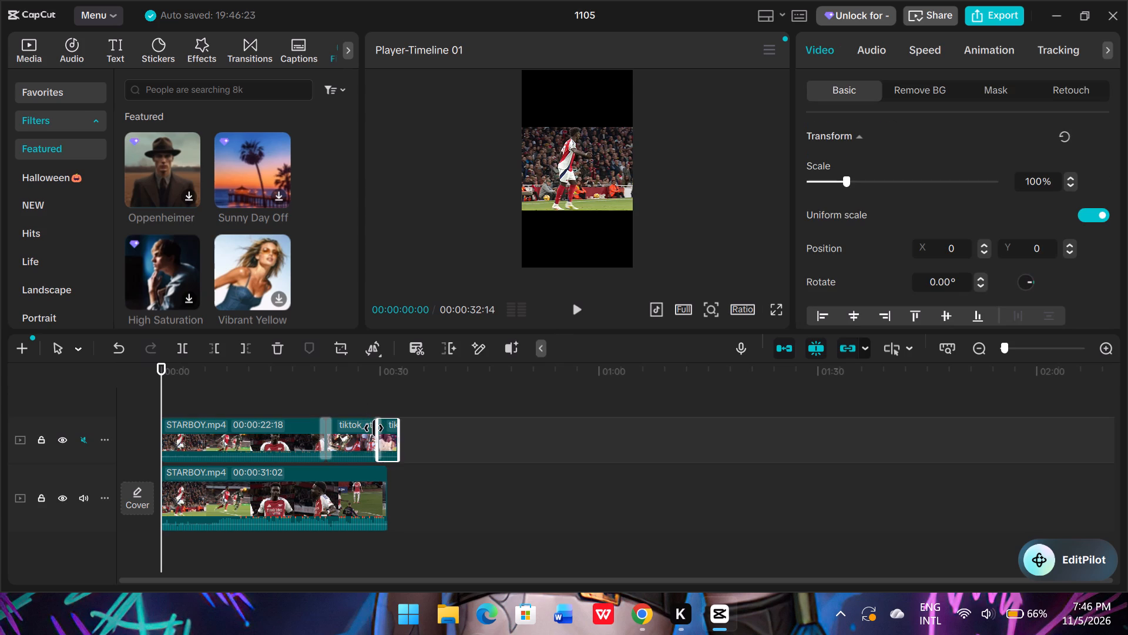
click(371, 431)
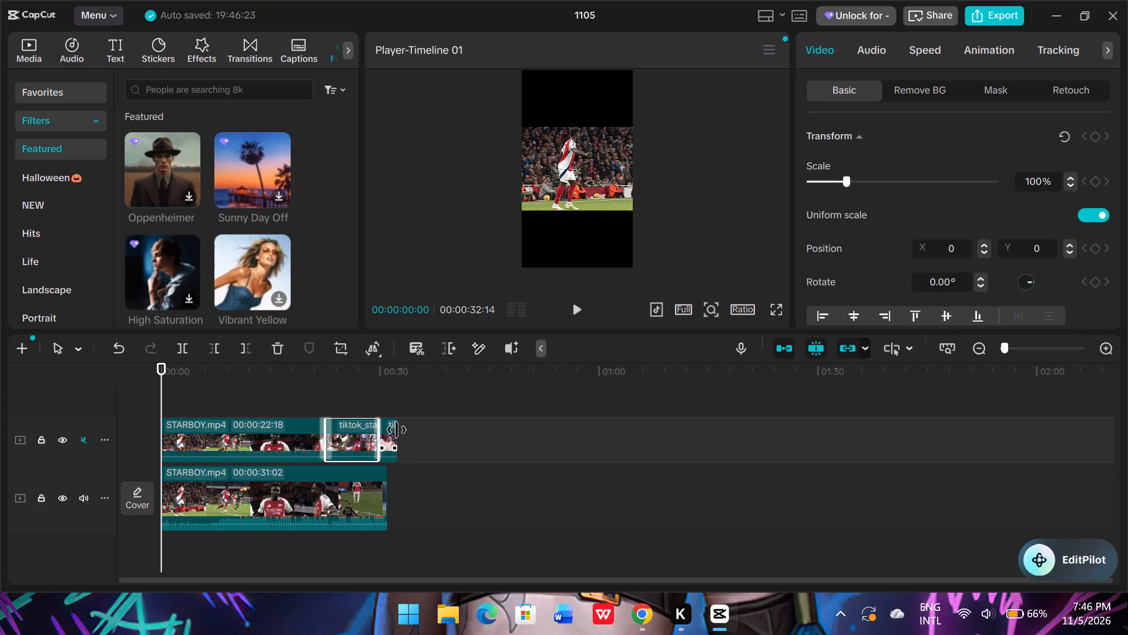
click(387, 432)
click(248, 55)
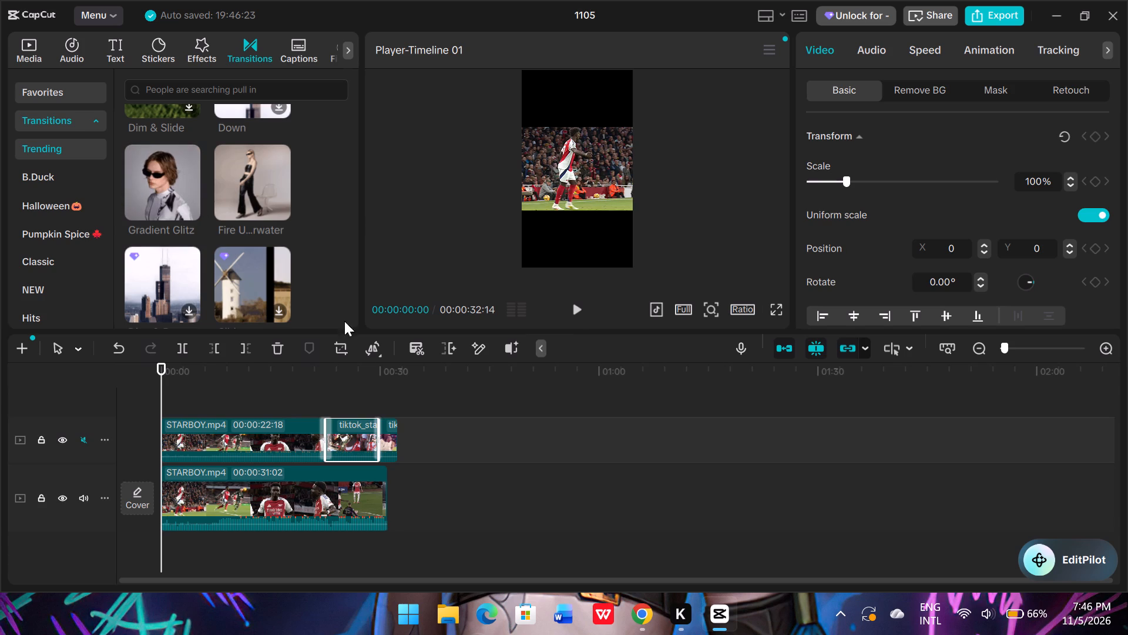
Play the whole edit from the start to check the clips and their transitions.
click(578, 305)
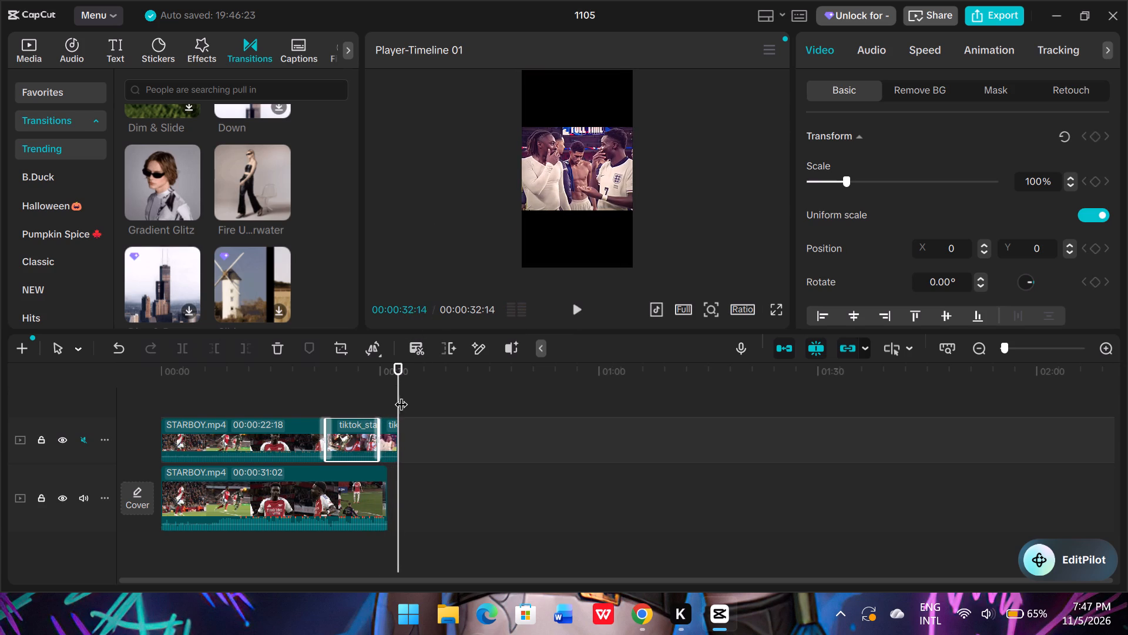
Trim the end of the last TikTok clip on the upper track to match the end of STARBOY.mp4 at 00:00:31:02.
drag(401, 427, 398, 426)
drag(398, 426, 394, 423)
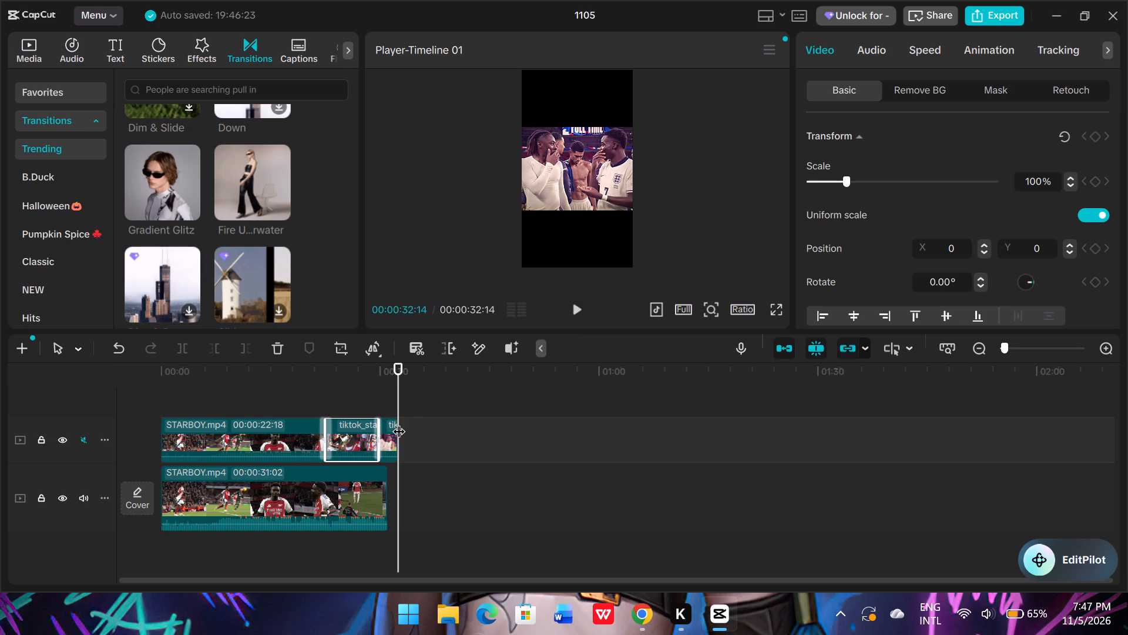
click(398, 422)
click(398, 450)
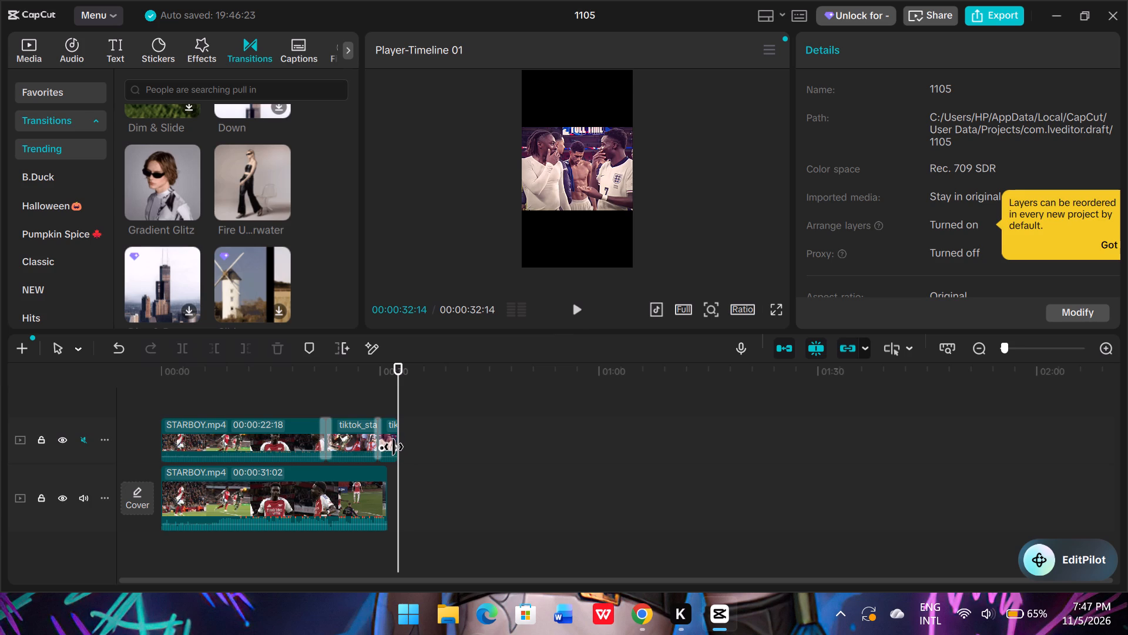
drag(399, 366, 278, 386)
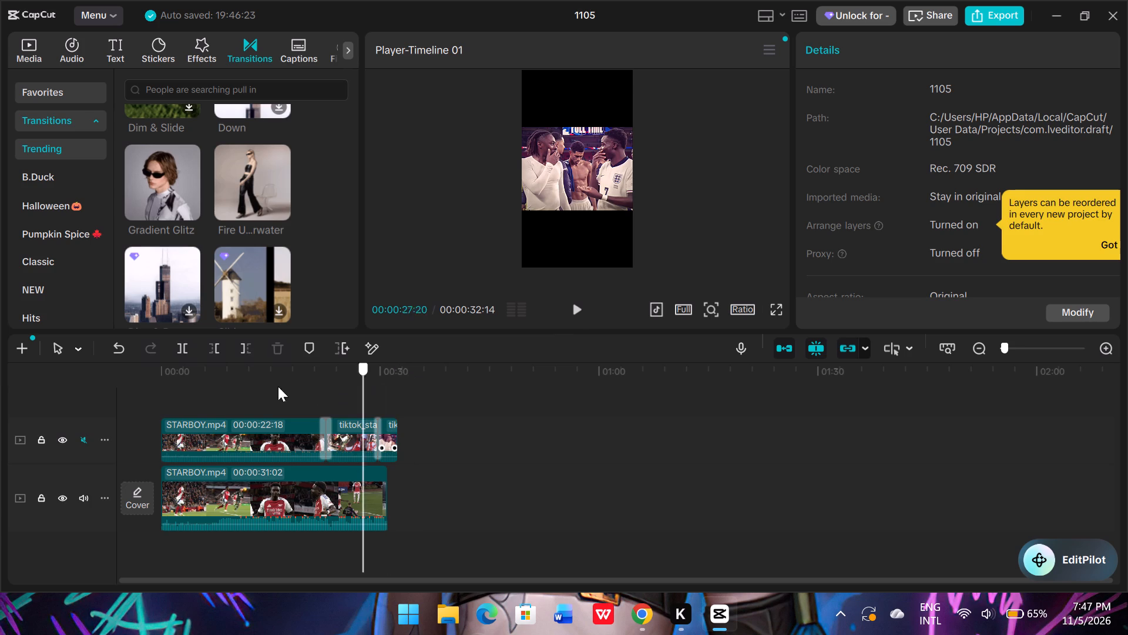
drag(278, 386, 314, 389)
drag(283, 387, 267, 383)
drag(397, 437, 391, 435)
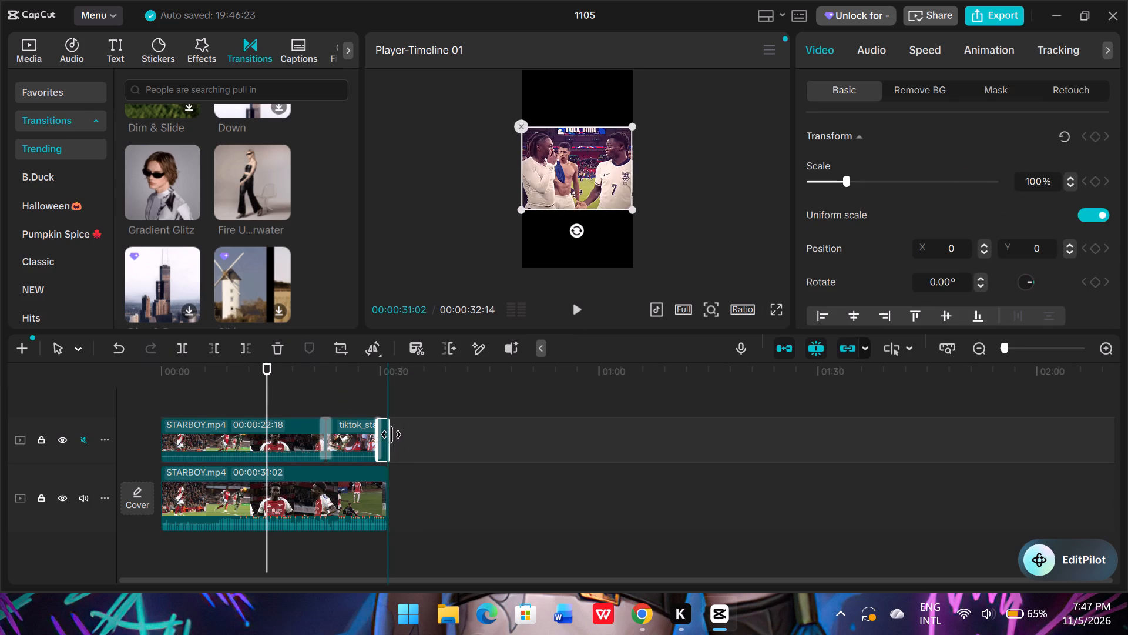
drag(391, 435, 392, 435)
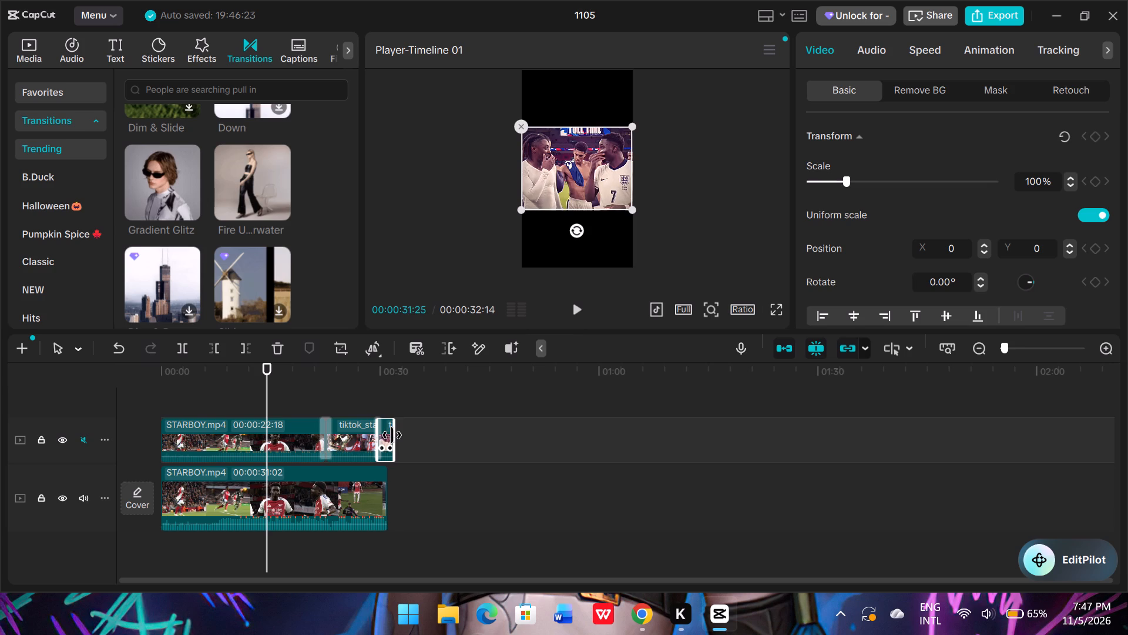
drag(392, 435, 391, 435)
click(391, 435)
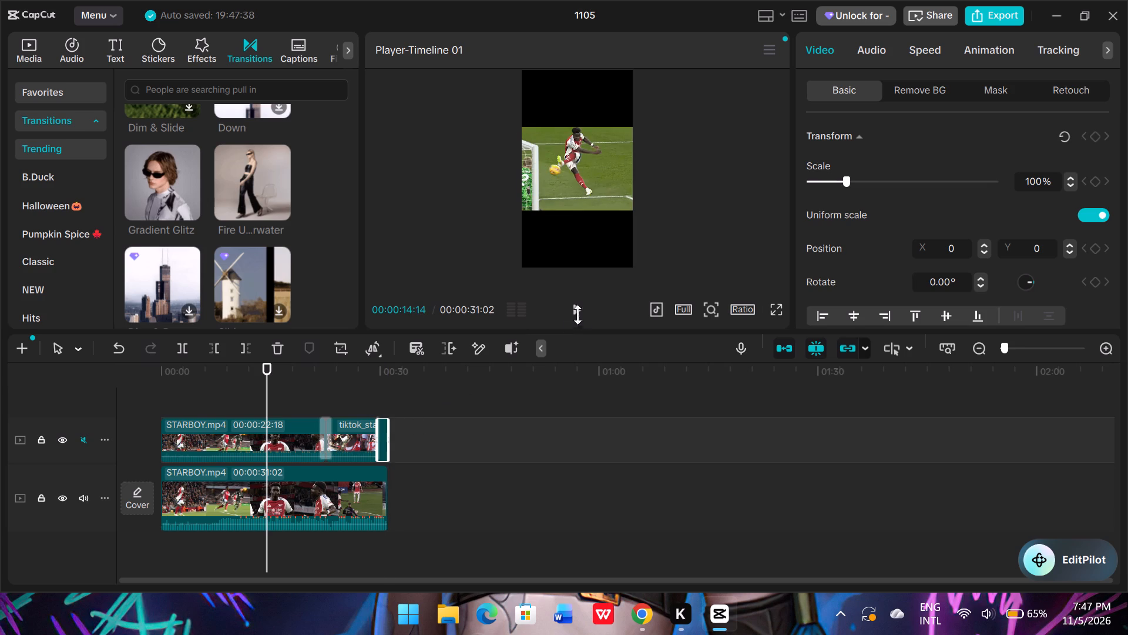
Play the trimmed edit from 00:00:14:14 to its end to review it.
click(579, 310)
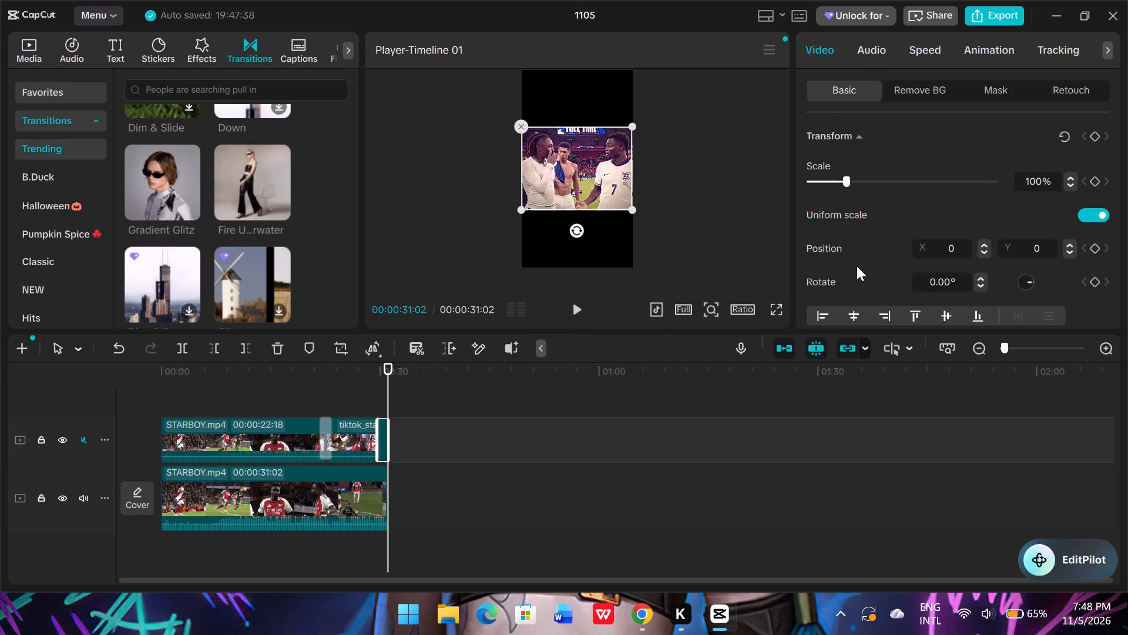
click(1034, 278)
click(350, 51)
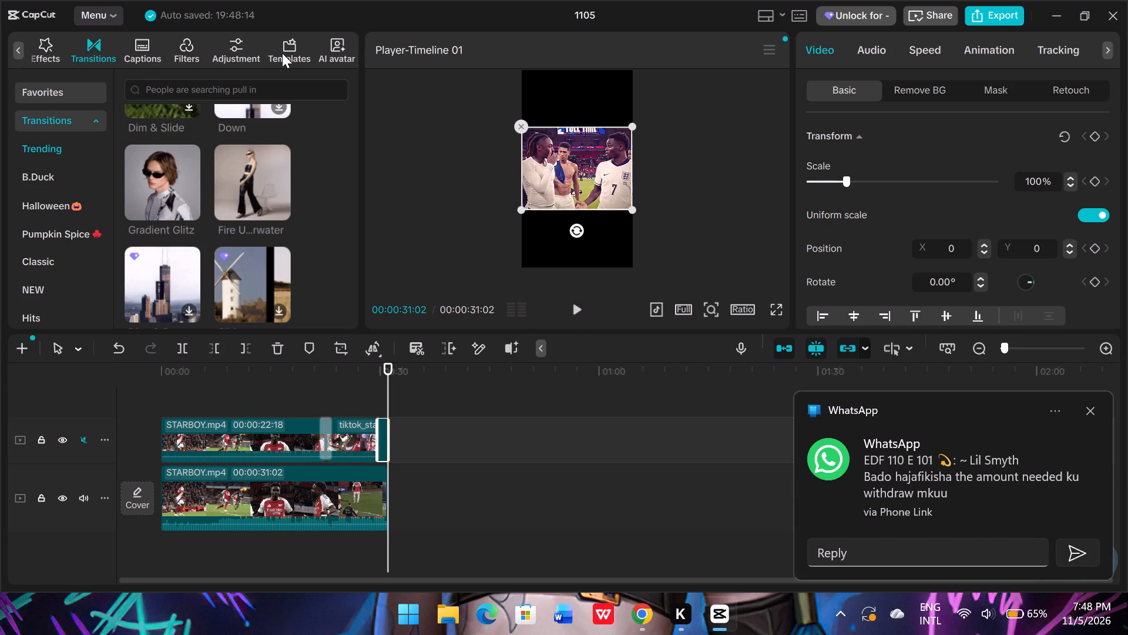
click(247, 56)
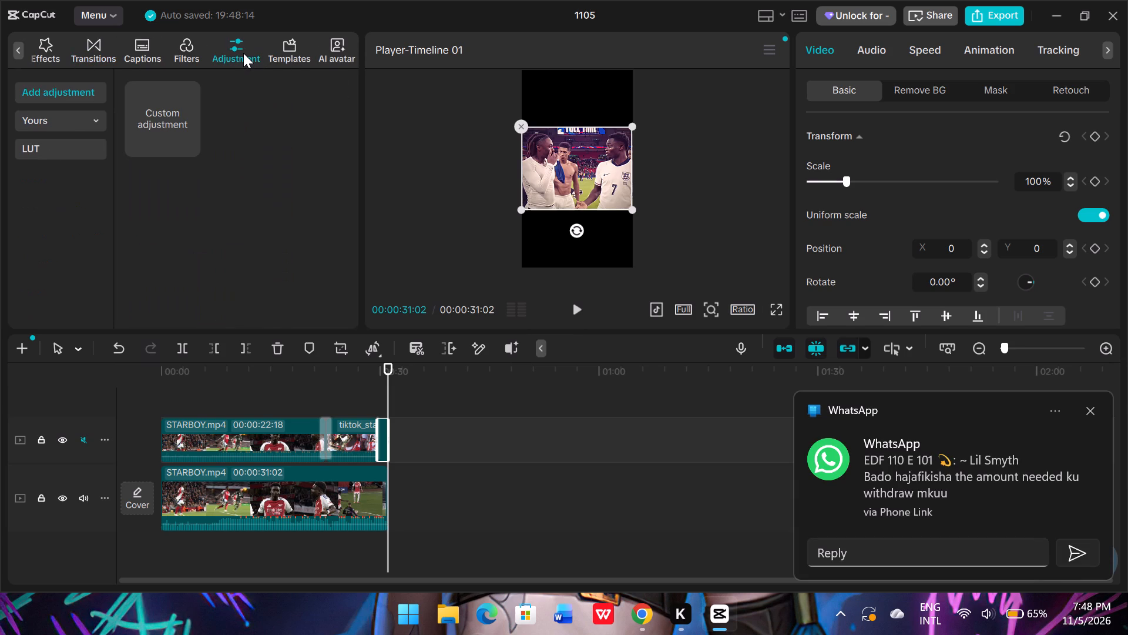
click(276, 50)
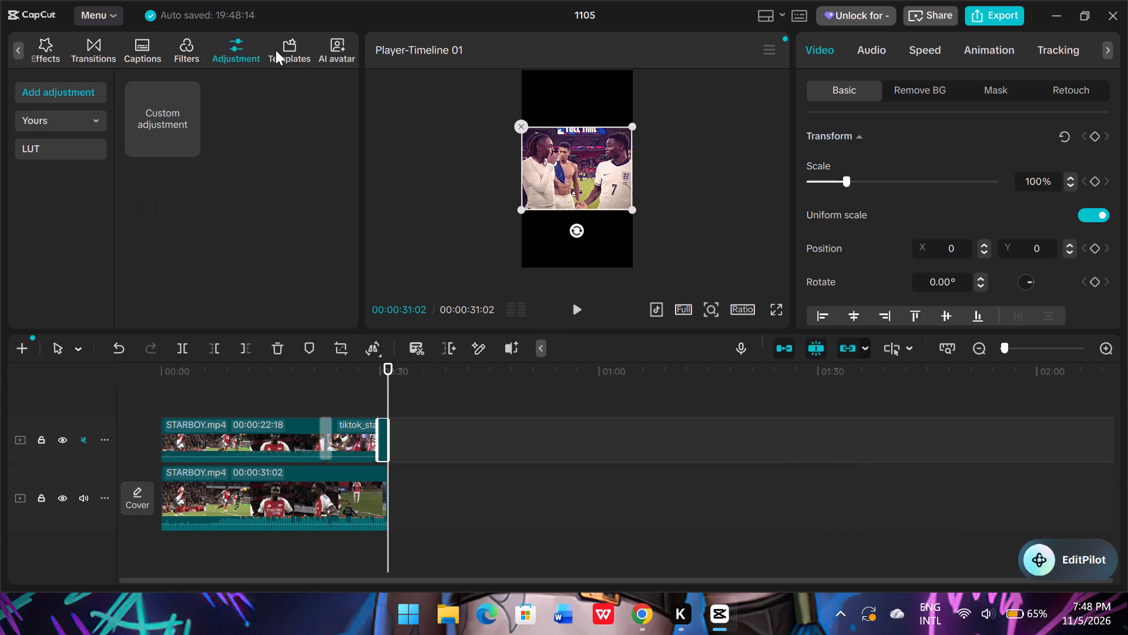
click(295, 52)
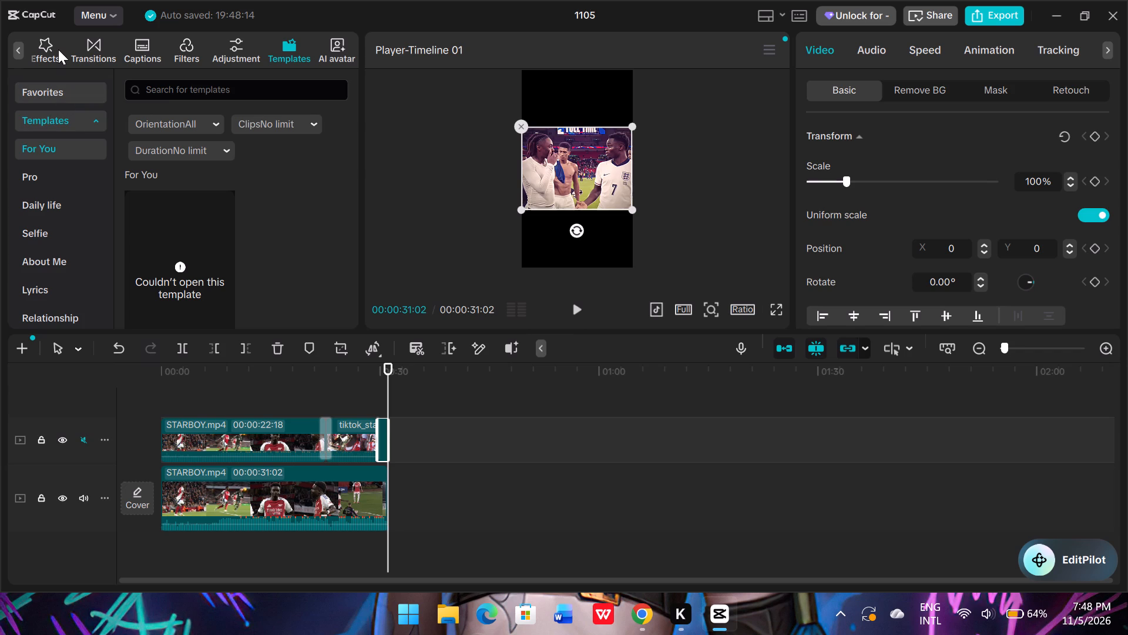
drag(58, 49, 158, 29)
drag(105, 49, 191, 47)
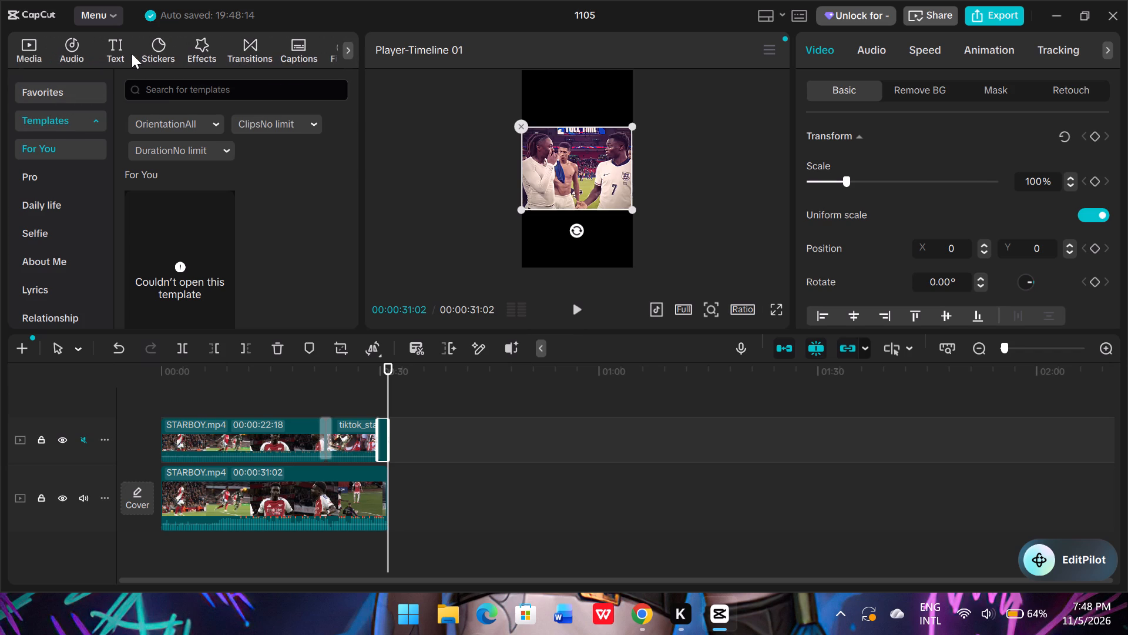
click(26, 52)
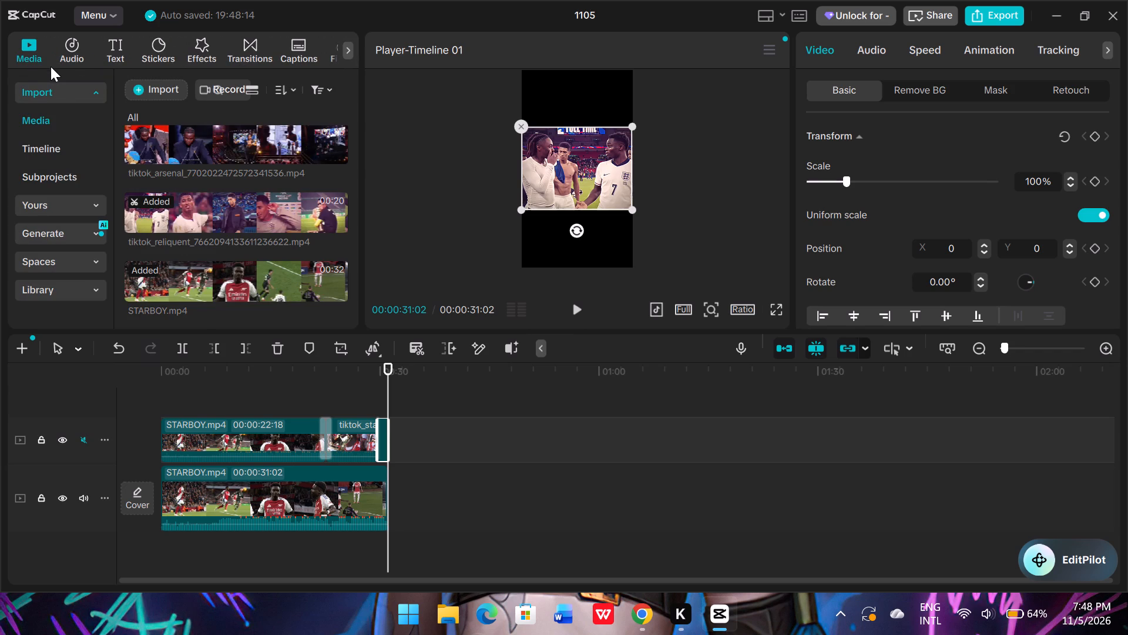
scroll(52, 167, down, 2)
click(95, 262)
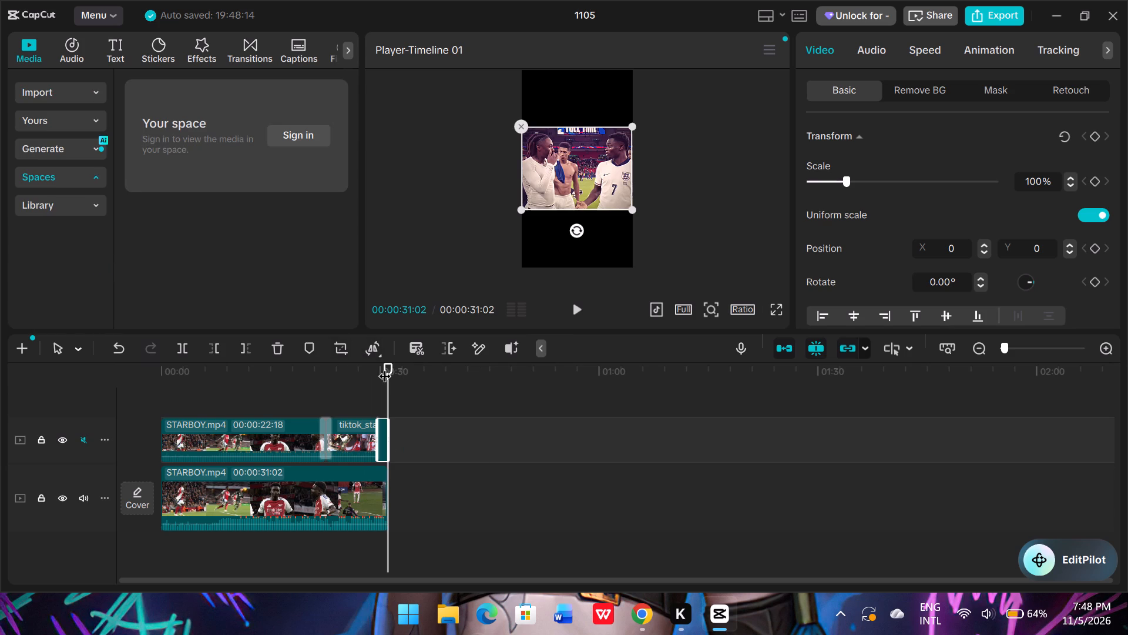
Rewind to the start and play the whole trimmed edit through to its end as a final check.
drag(387, 363, 99, 417)
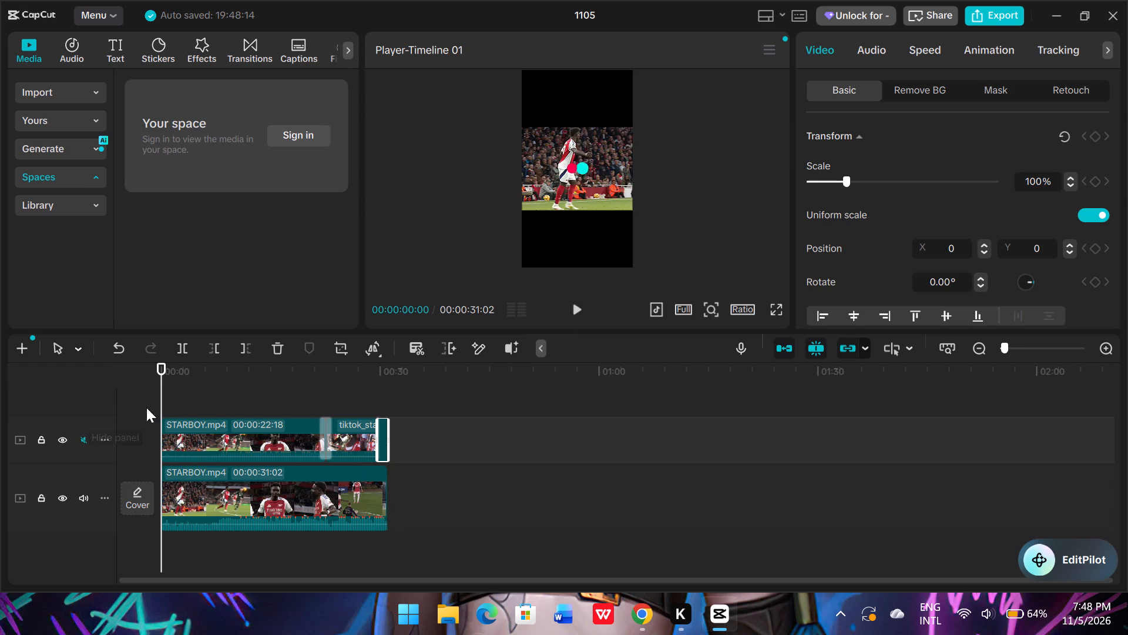
click(576, 307)
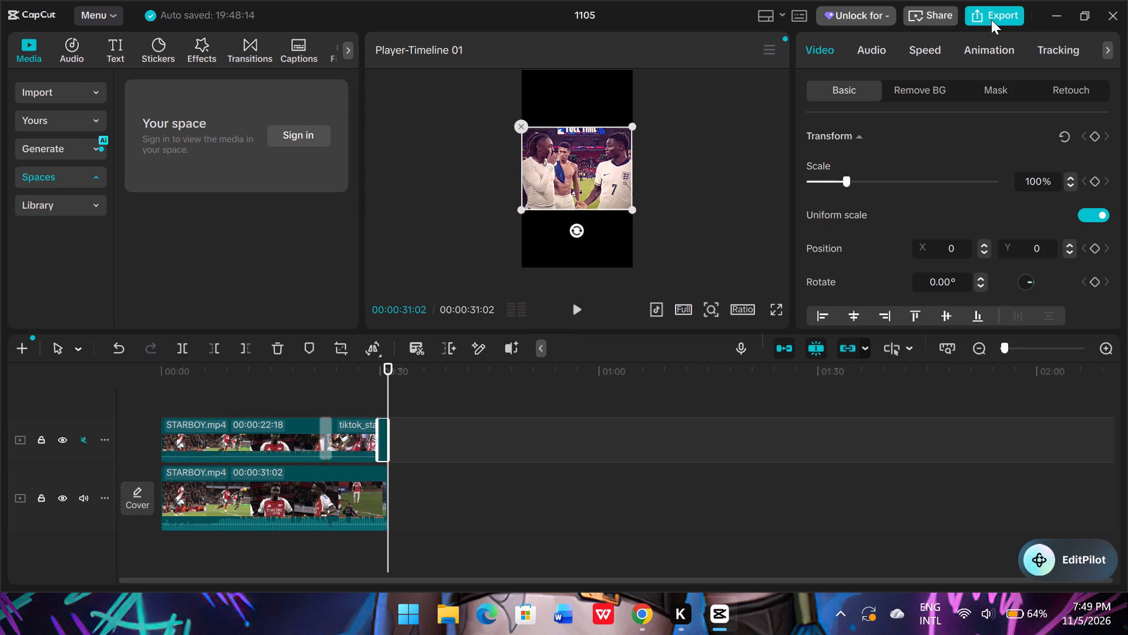
Open the export settings for the edit and name the exported video EDIT 1A.
click(991, 19)
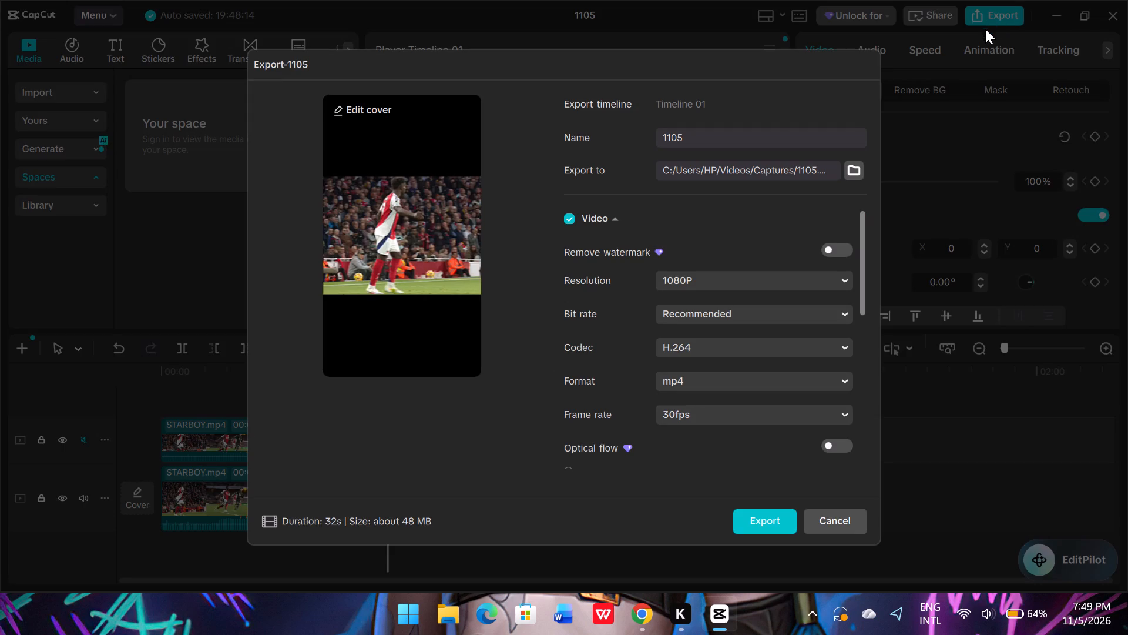
click(735, 136)
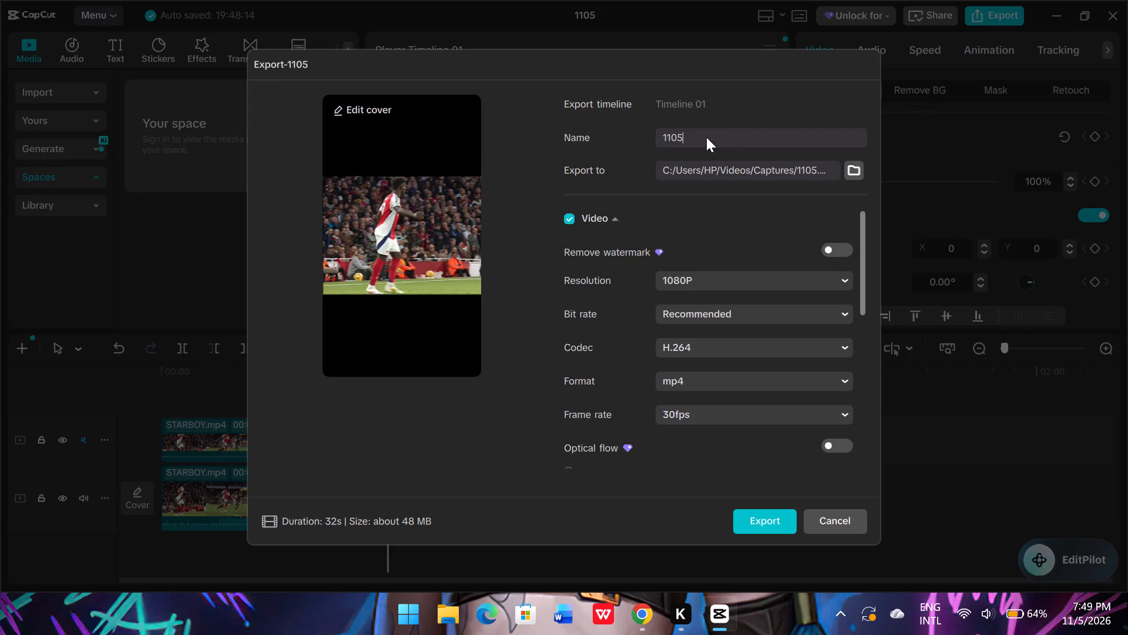
key(BackSpace)
key(BackSpace)
key(BackSpace)
key(BackSpace)
key(BackSpace)
text(ED)
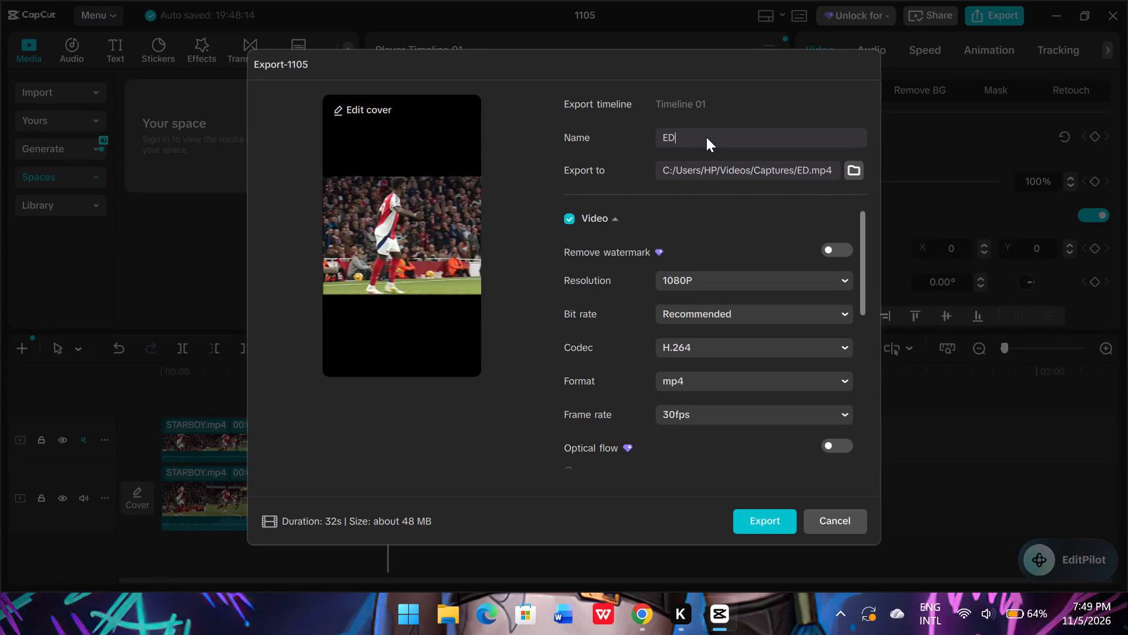
text(IT 1)
key(a)
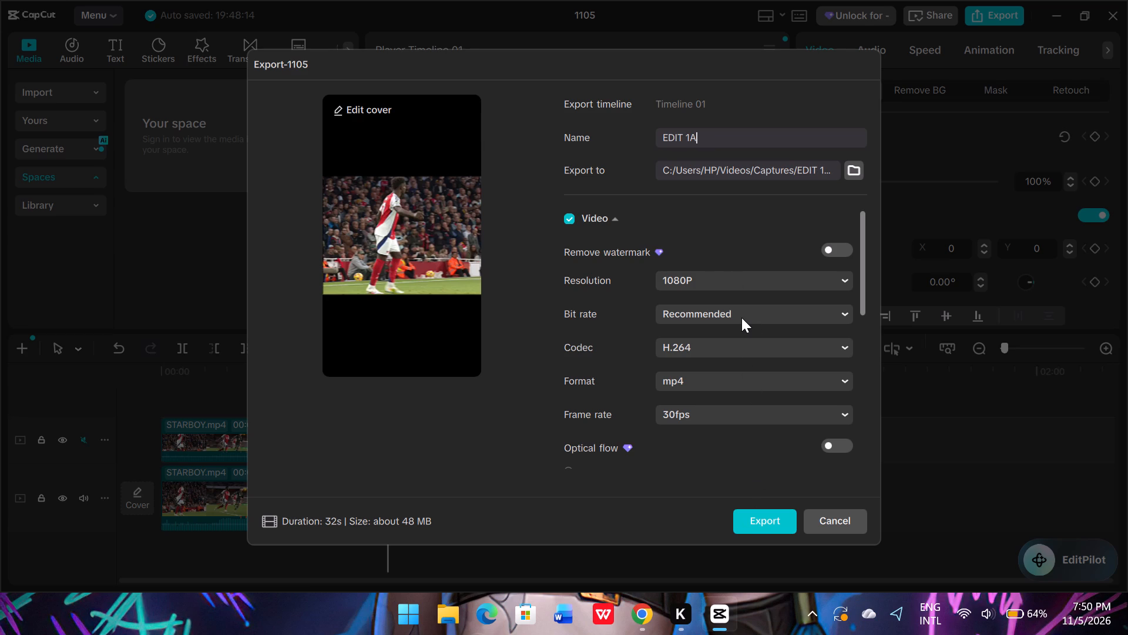
Set the export frame rate to 60fps and start exporting the video.
click(849, 413)
click(793, 389)
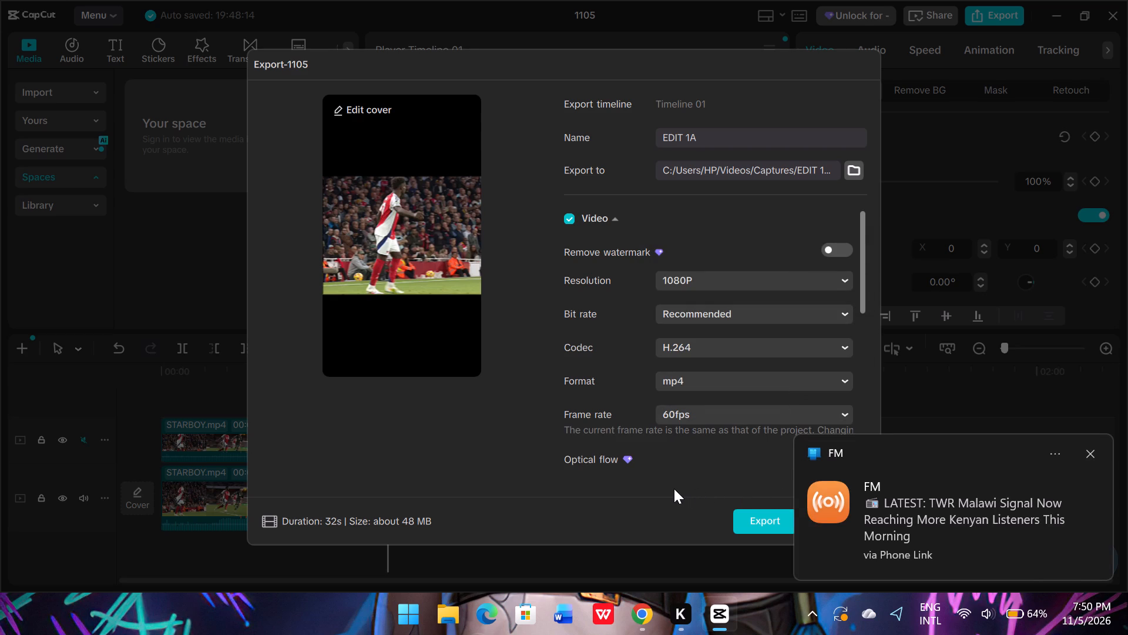
click(758, 517)
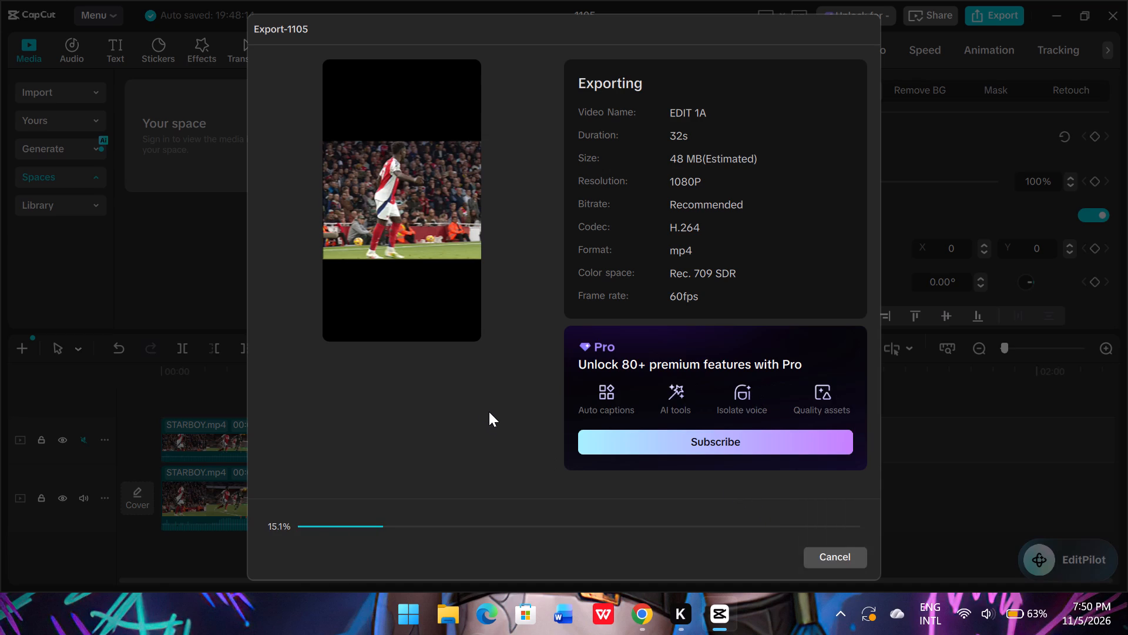
scroll(489, 409, down, 1)
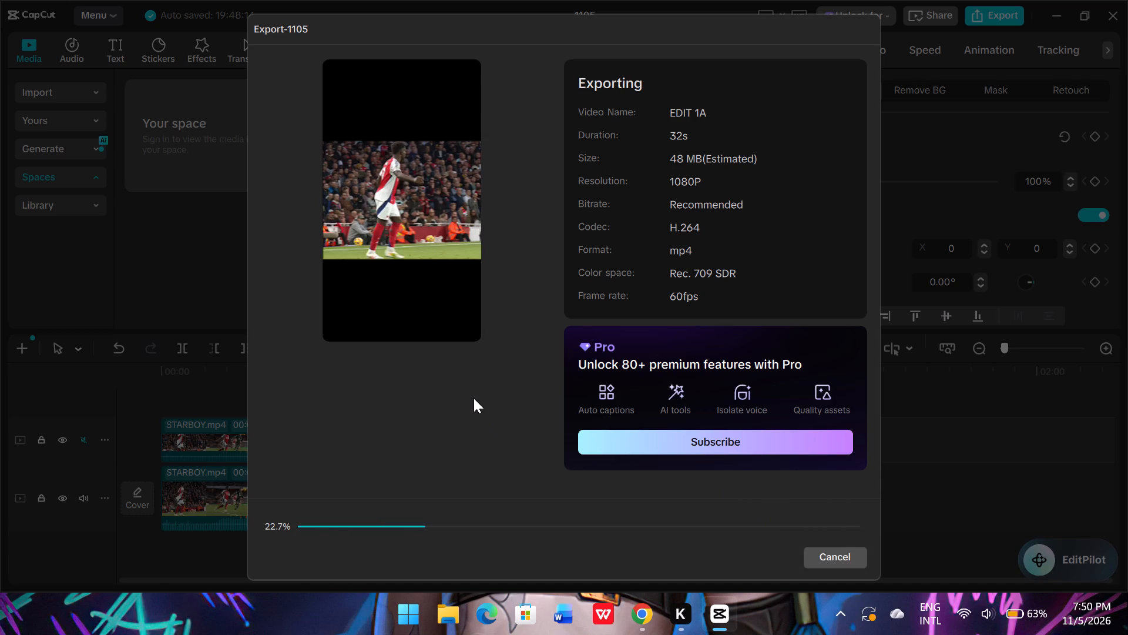
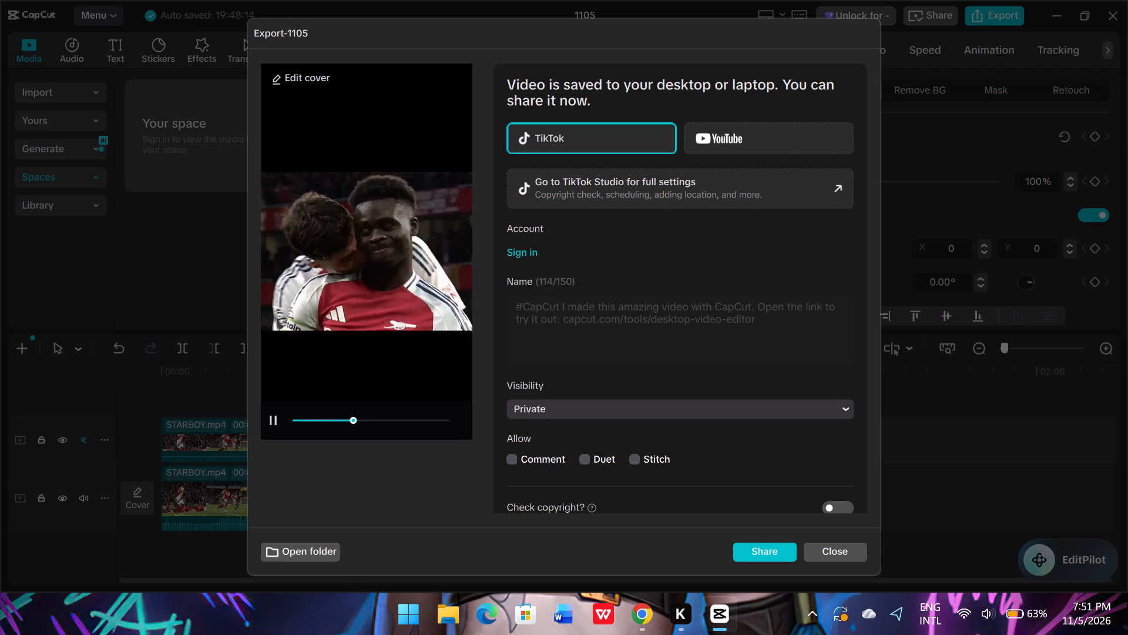
Look through the TikTok sharing options for the exported video, including the account, visibility, allow and copyright check settings.
scroll(592, 337, down, 5)
scroll(592, 339, up, 3)
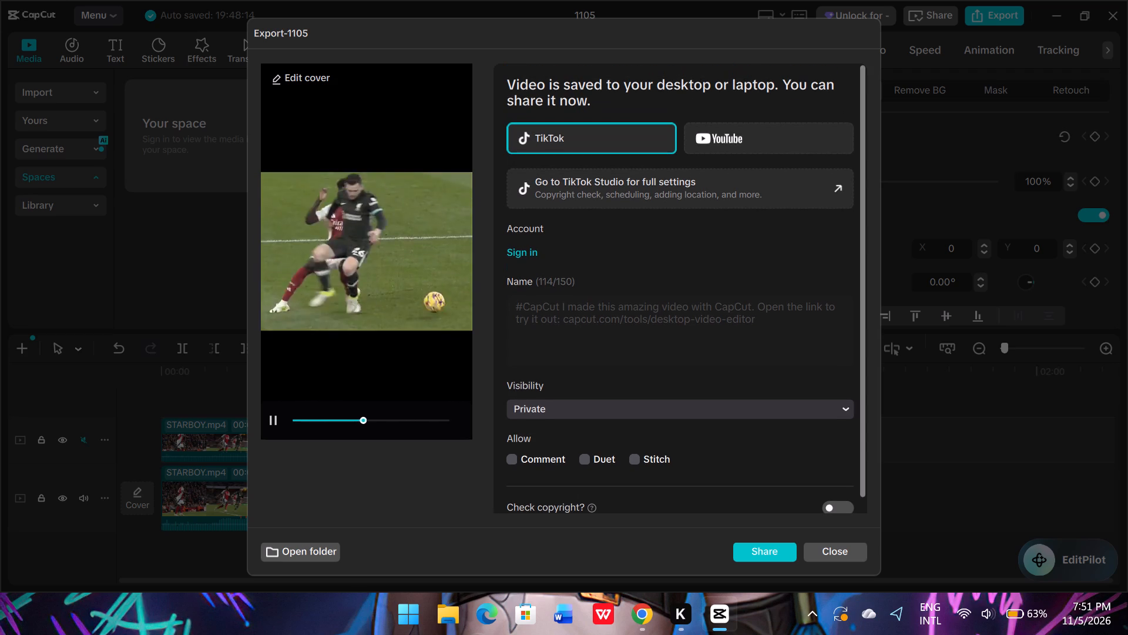
scroll(592, 339, up, 1)
scroll(592, 339, down, 3)
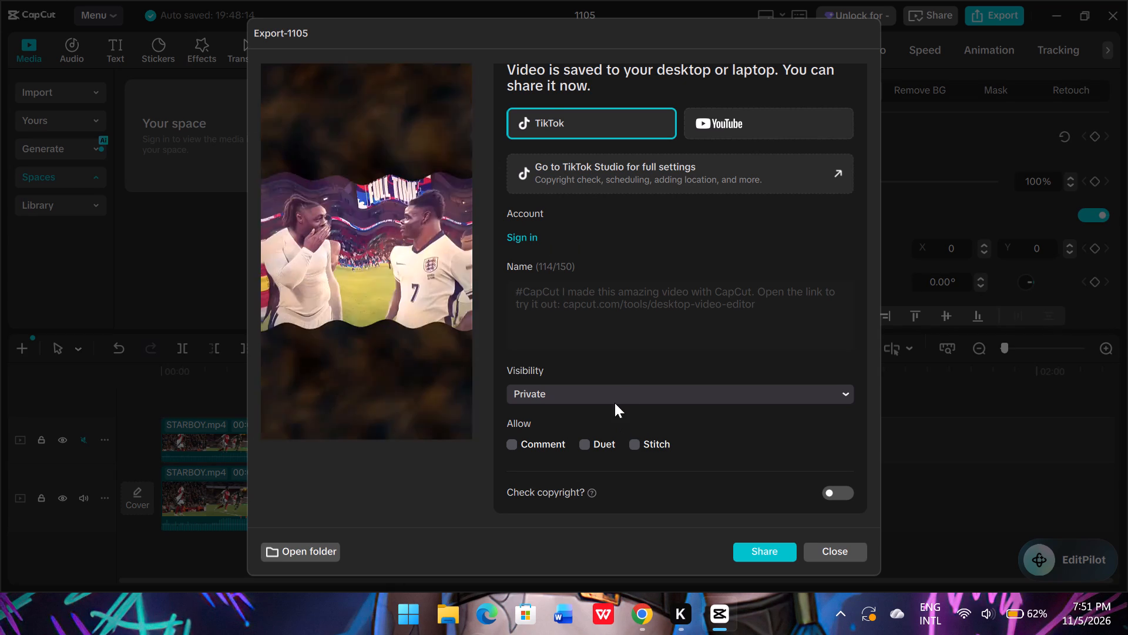
scroll(622, 320, down, 3)
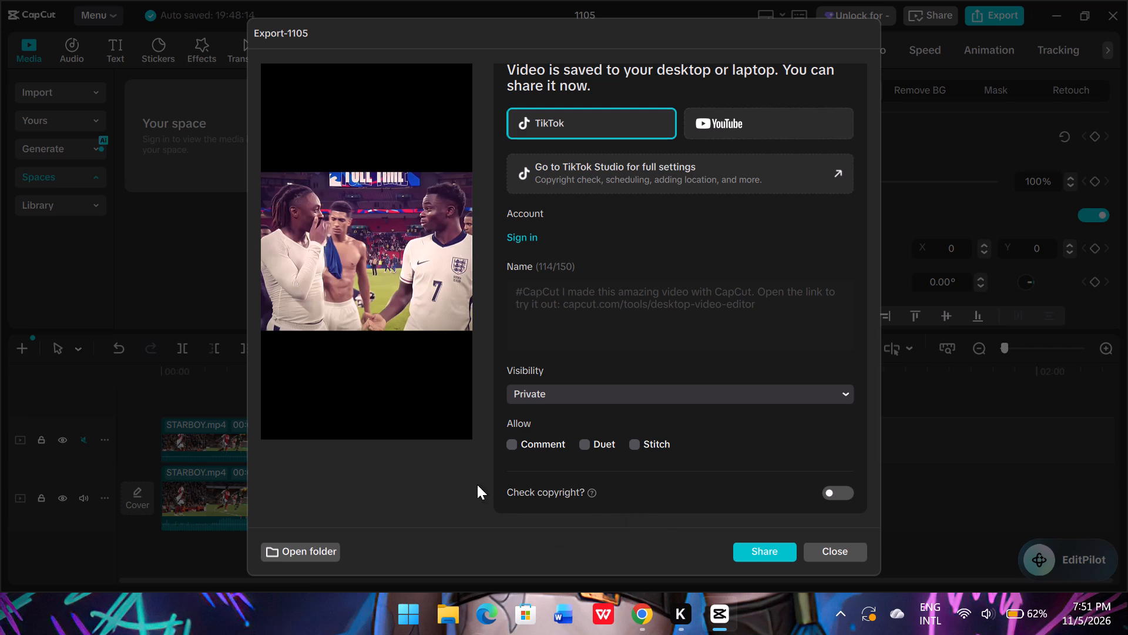
scroll(458, 479, up, 2)
scroll(695, 441, up, 3)
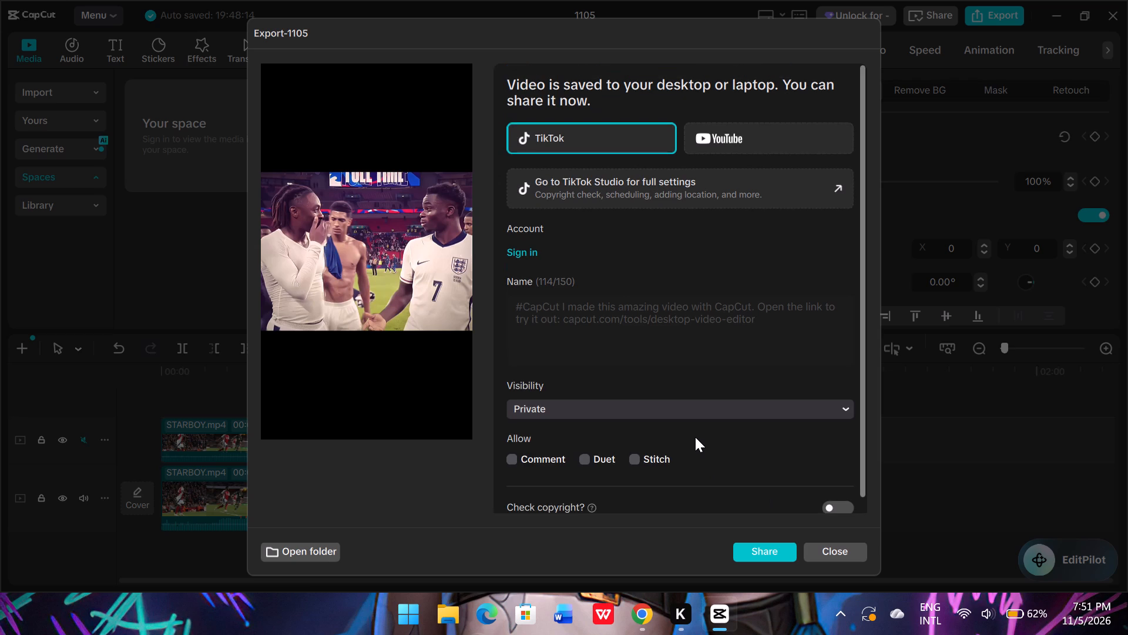
scroll(694, 437, down, 4)
scroll(693, 430, up, 5)
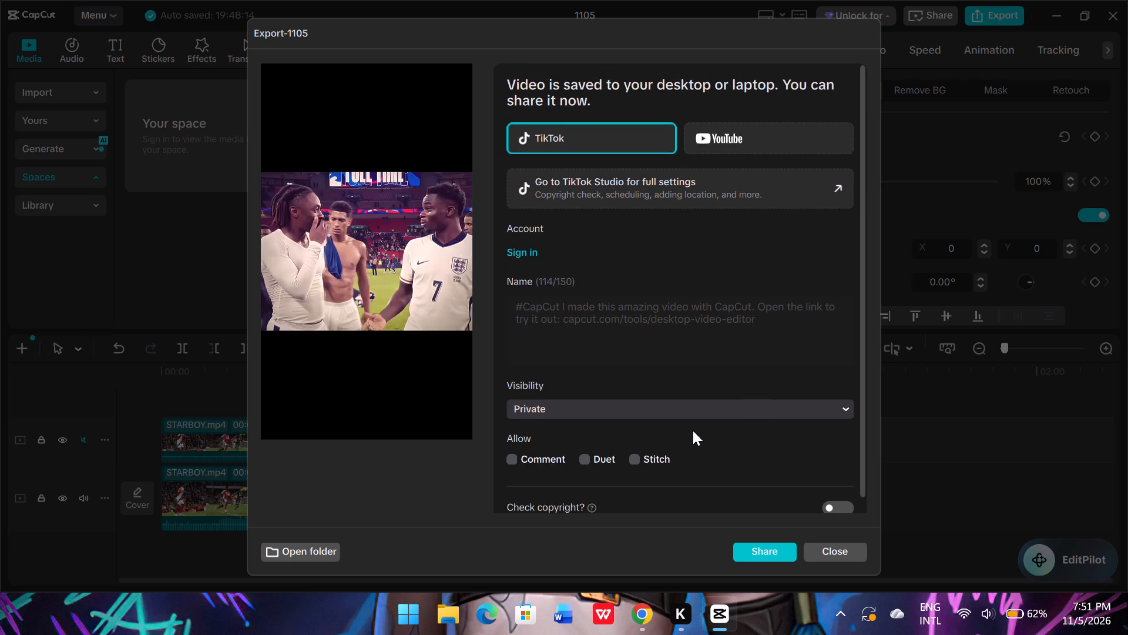
scroll(693, 430, down, 2)
scroll(693, 430, up, 2)
scroll(693, 430, down, 2)
scroll(693, 430, up, 2)
scroll(693, 425, down, 2)
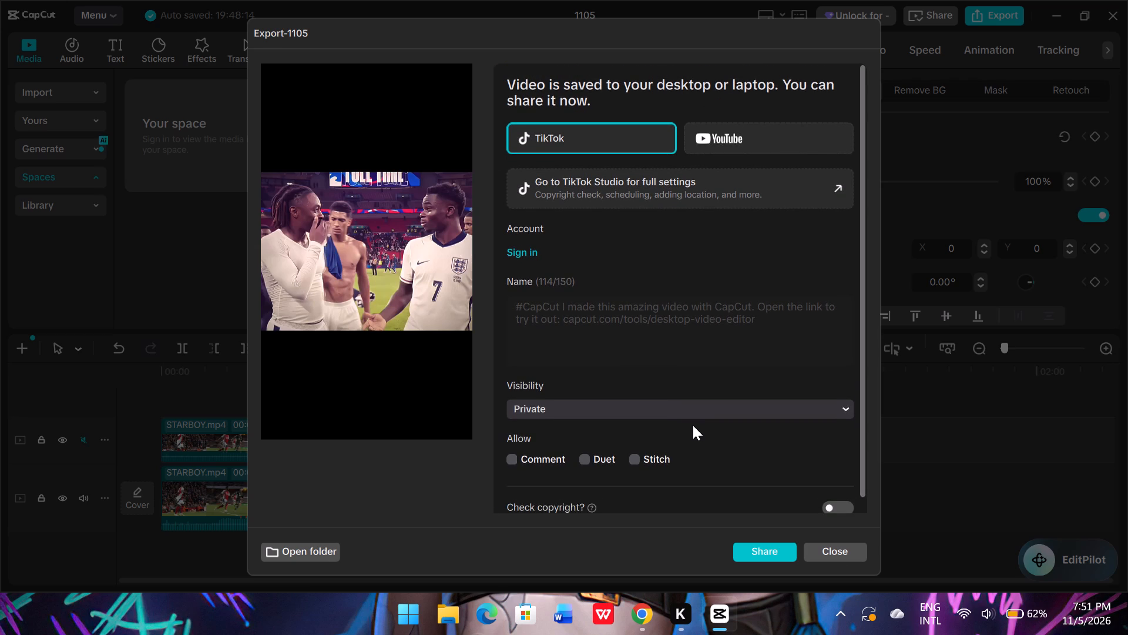
scroll(693, 425, down, 1)
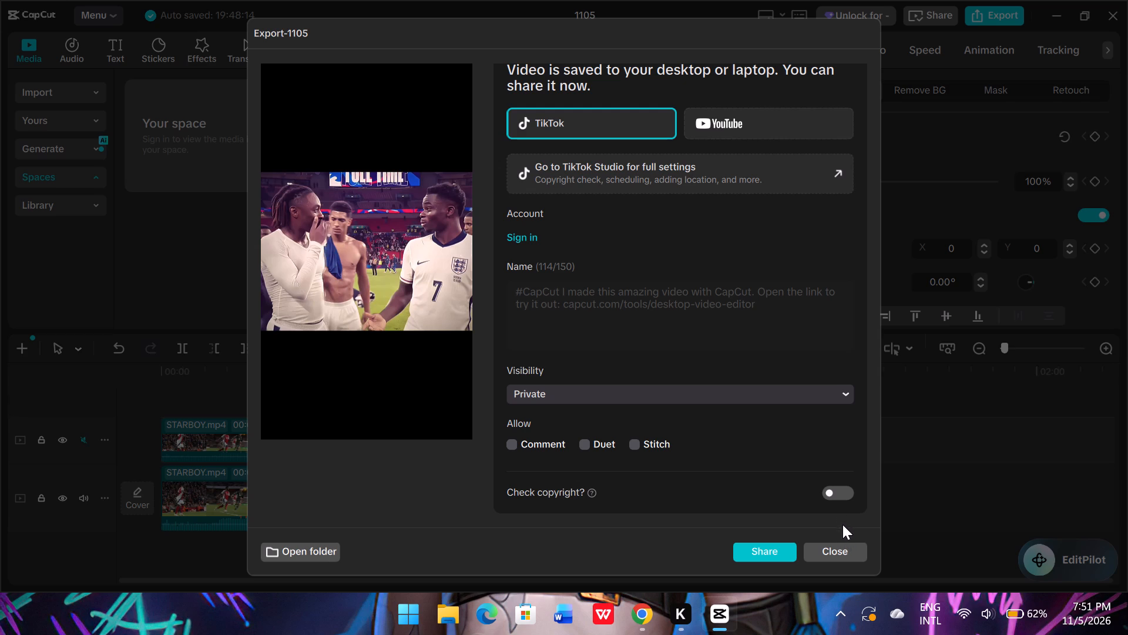
click(842, 394)
click(832, 423)
Close the export window without sharing the video.
click(838, 547)
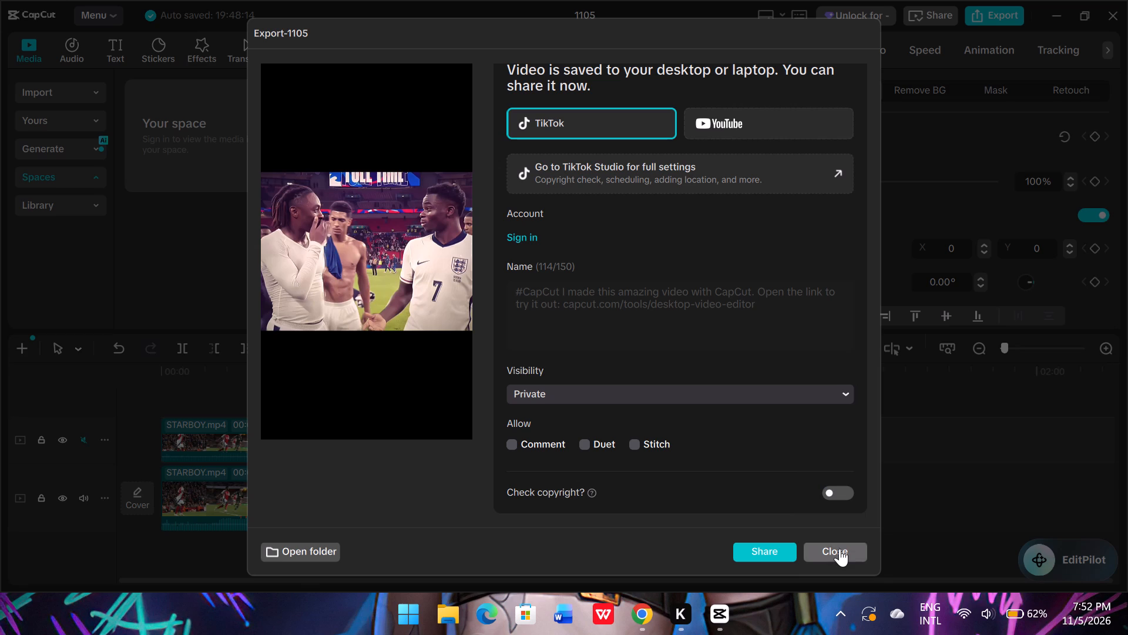
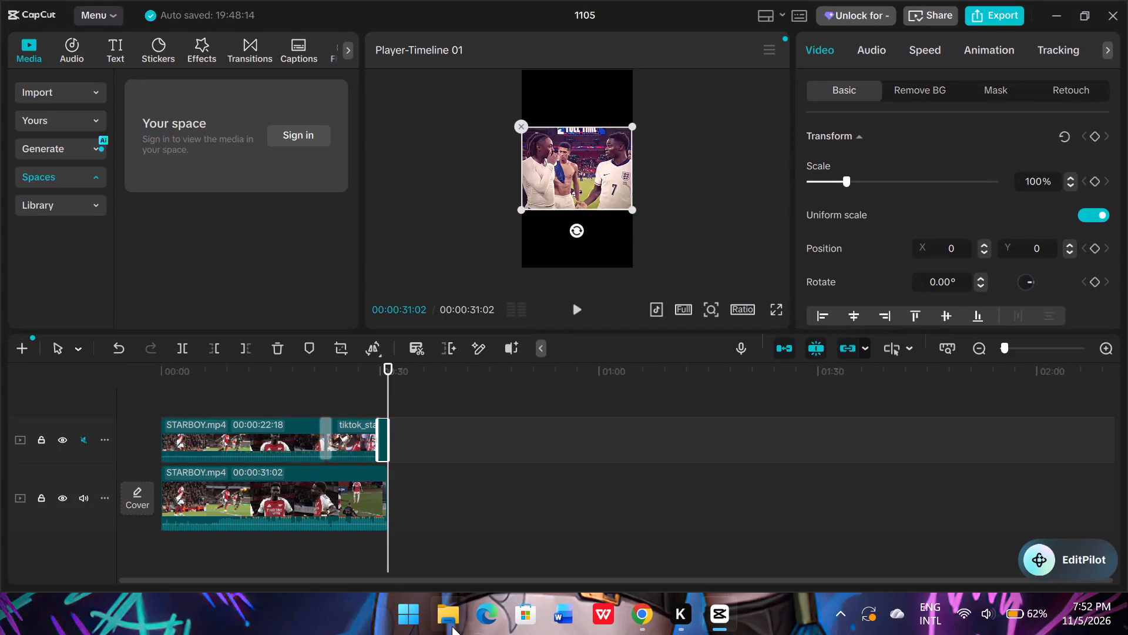
Switch to File Explorer and open the exported EDIT 1A video from the Captures folder for playback.
click(451, 625)
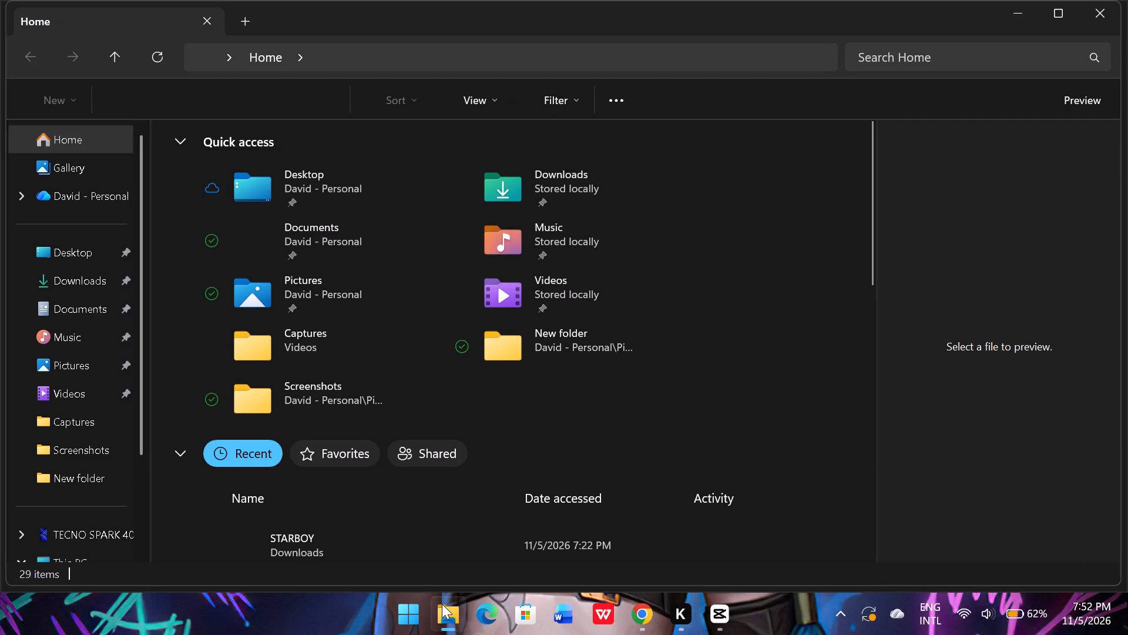
double_click(301, 329)
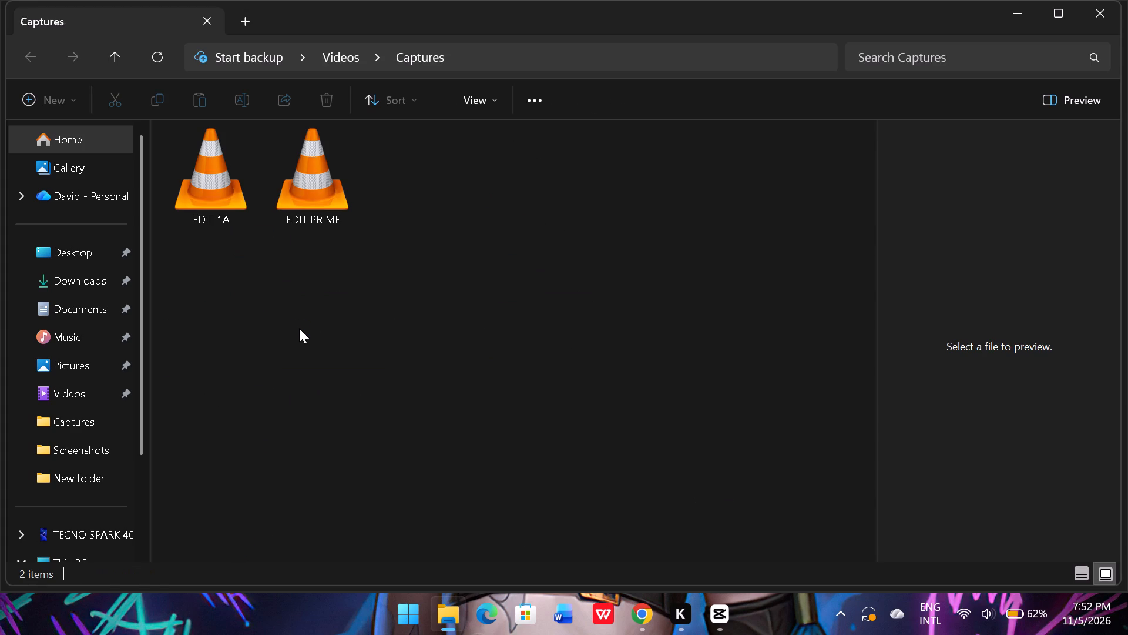
double_click(219, 193)
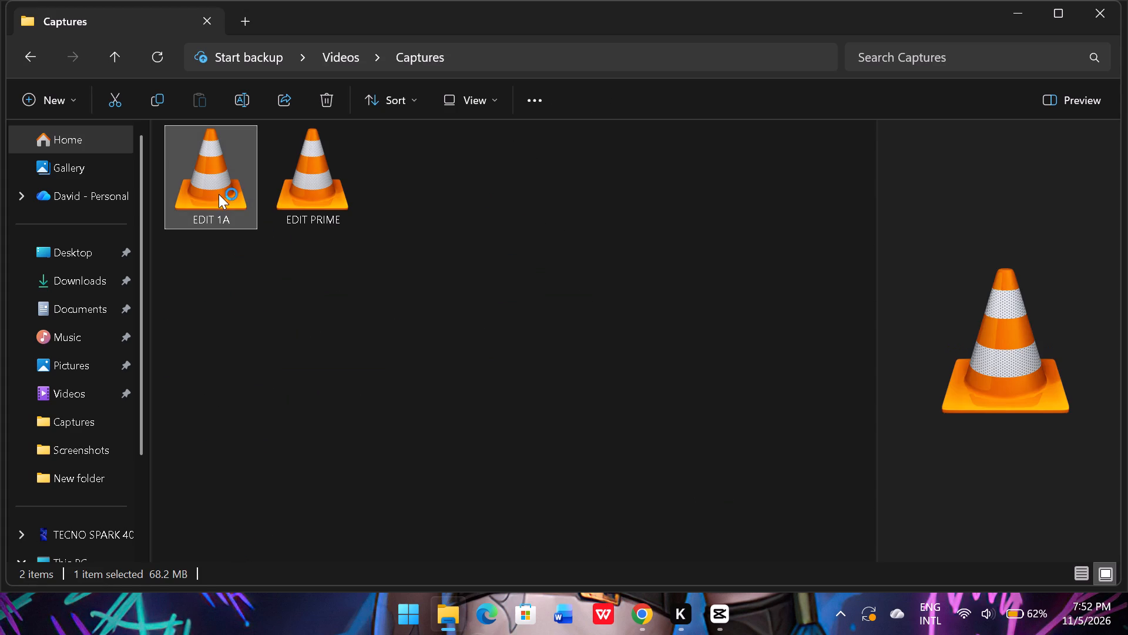
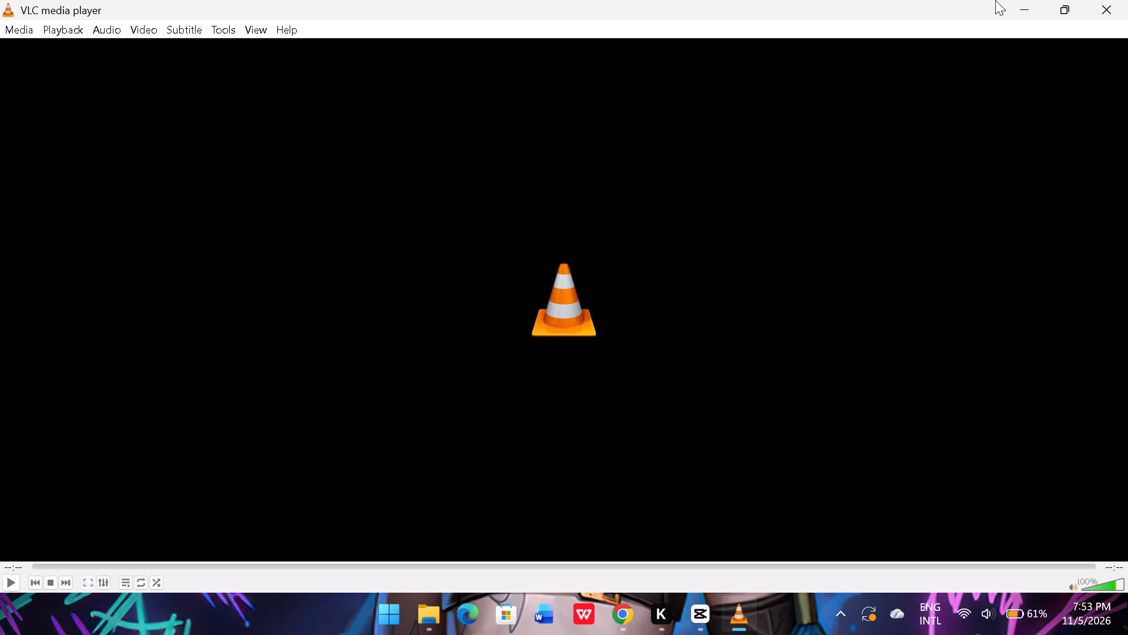
Minimize the video player and launch WhatsApp by searching for it in Windows.
click(1016, 7)
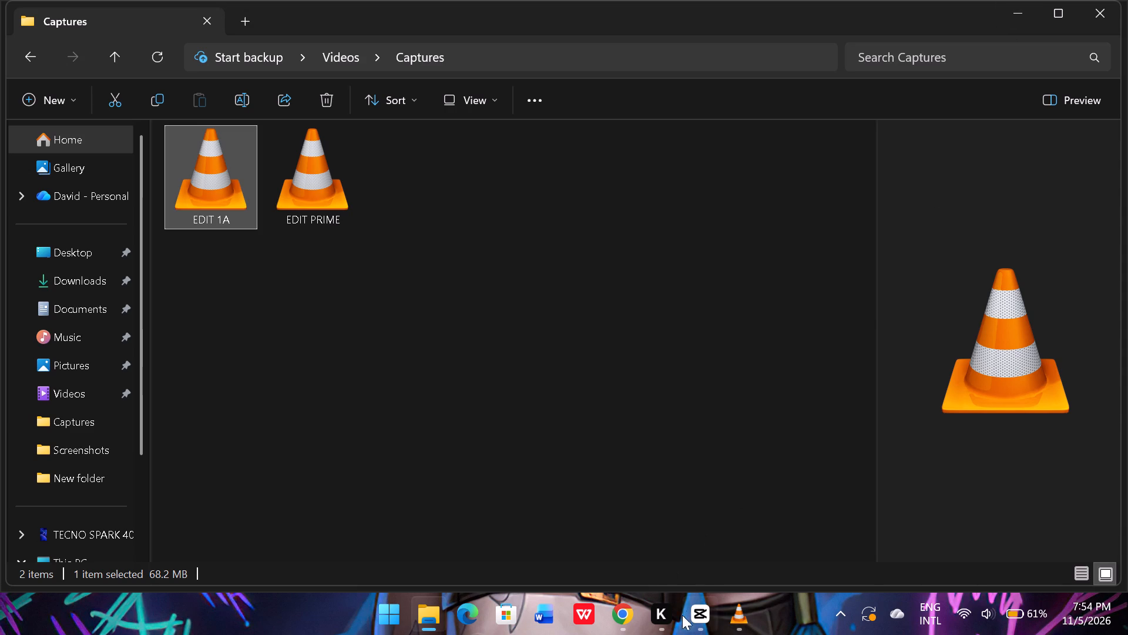
click(389, 616)
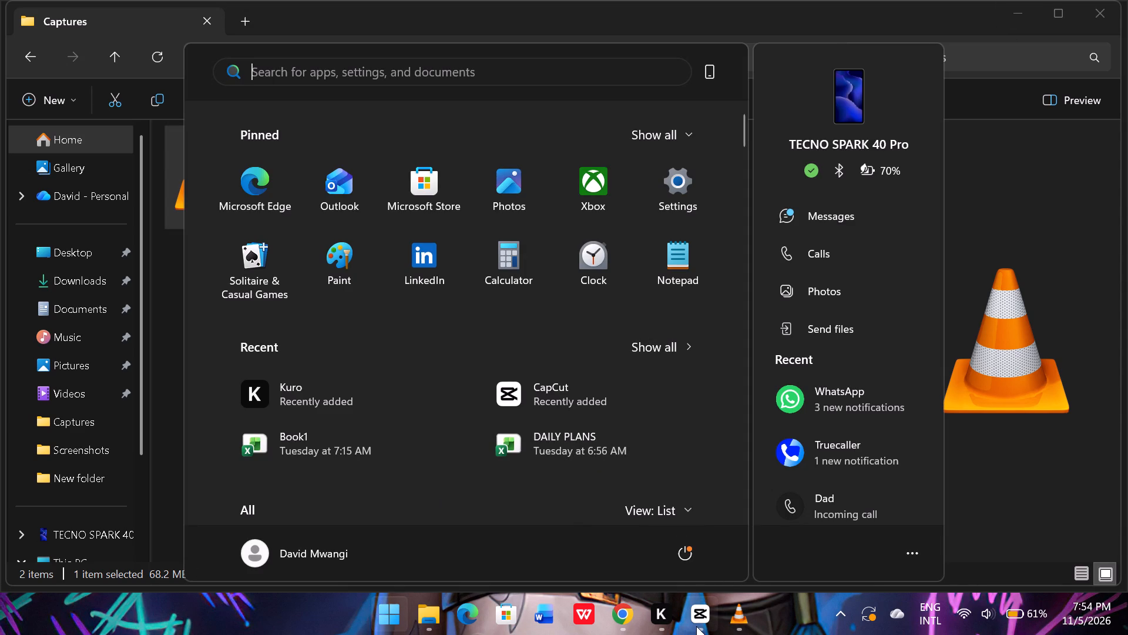
click(774, 463)
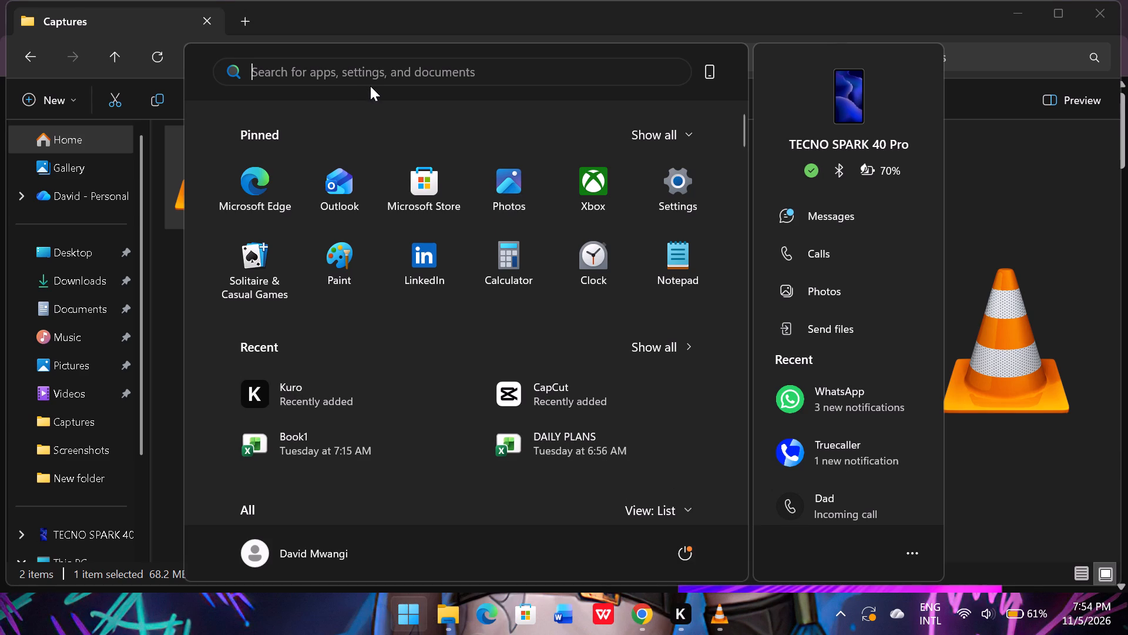
key(w)
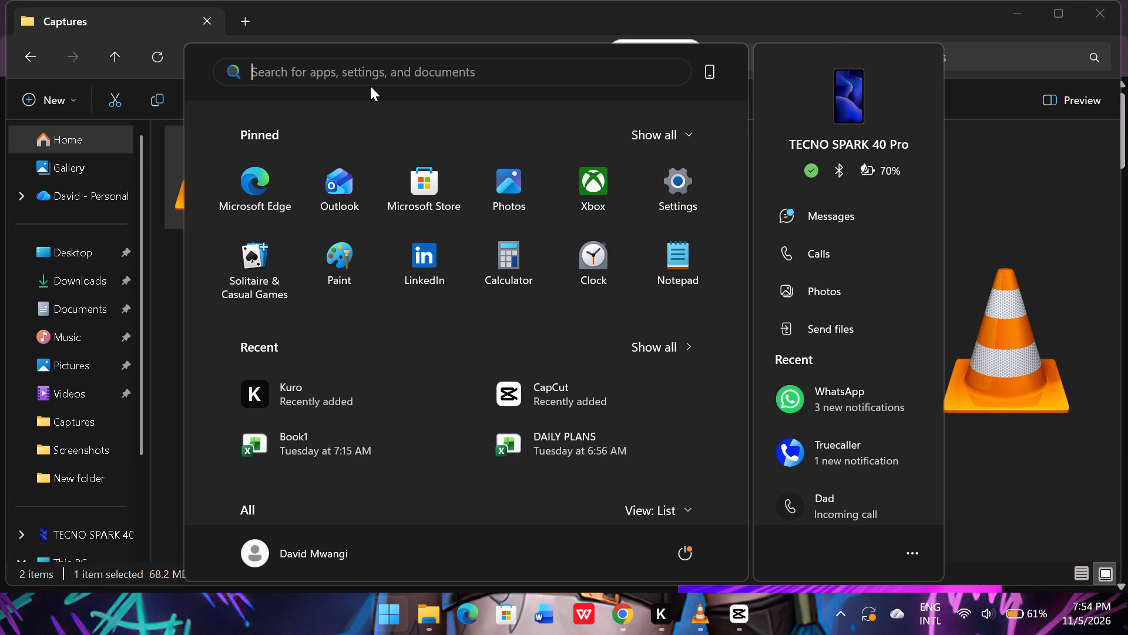
click(368, 77)
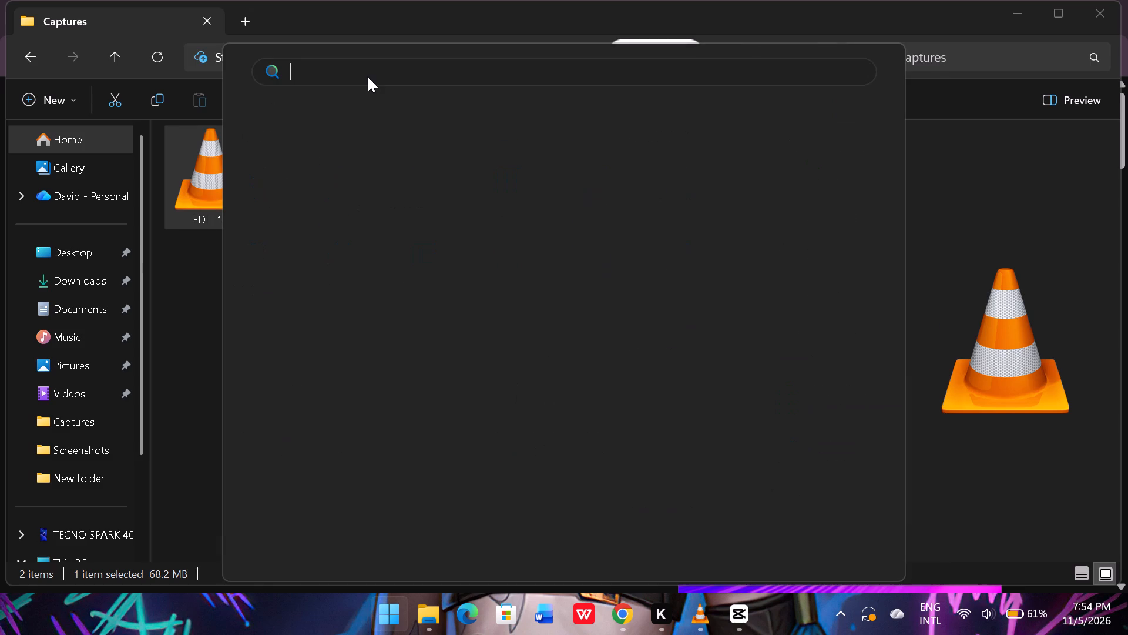
key(w)
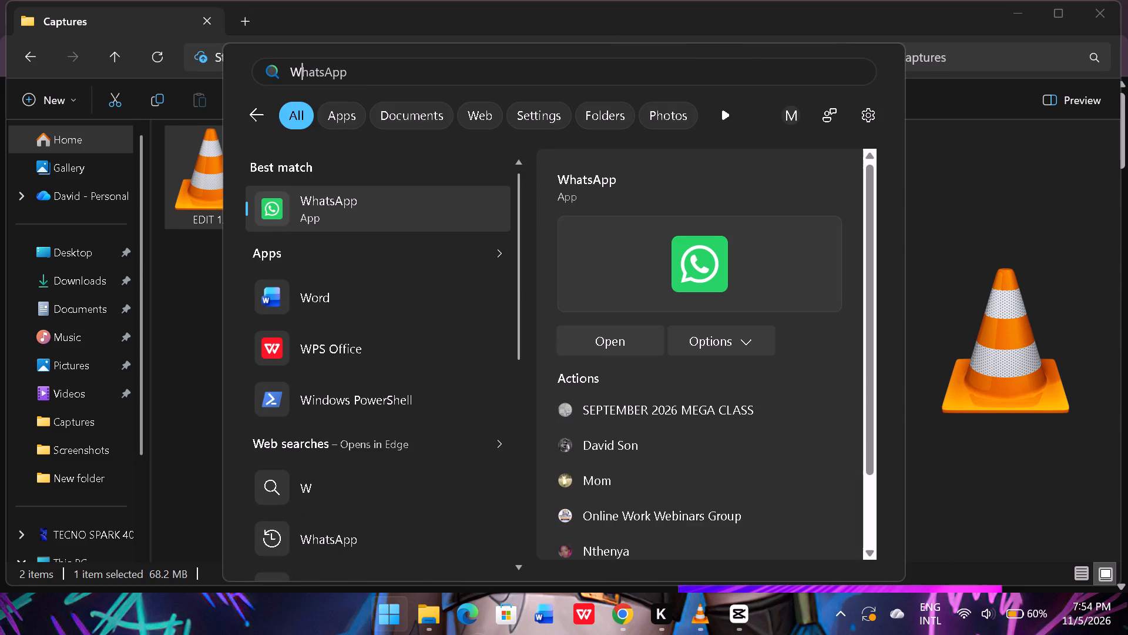
click(597, 343)
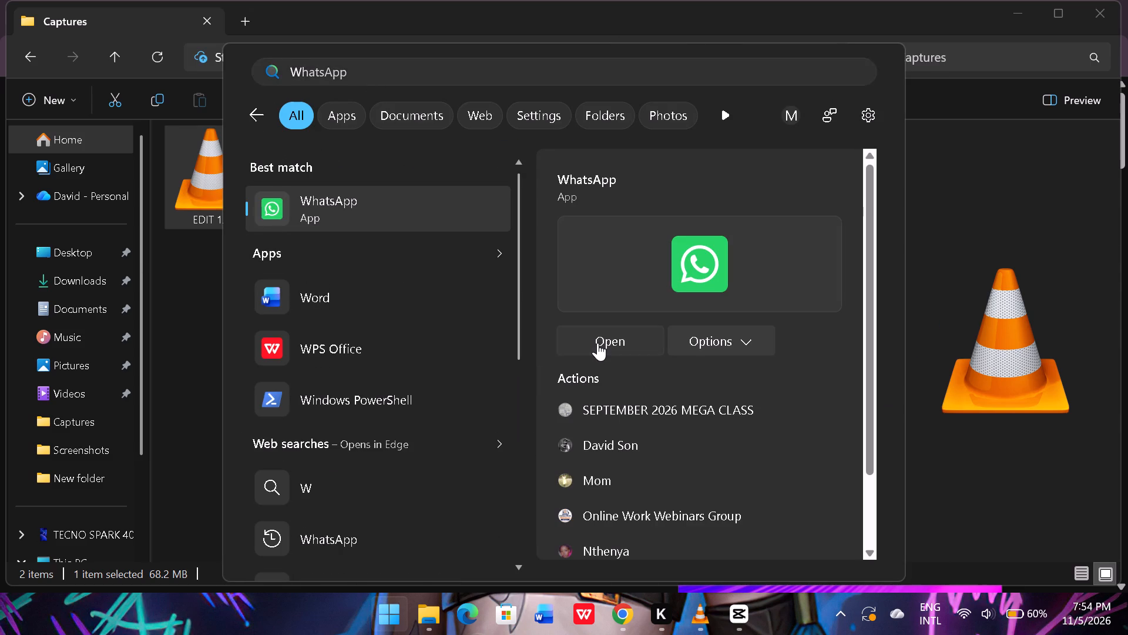